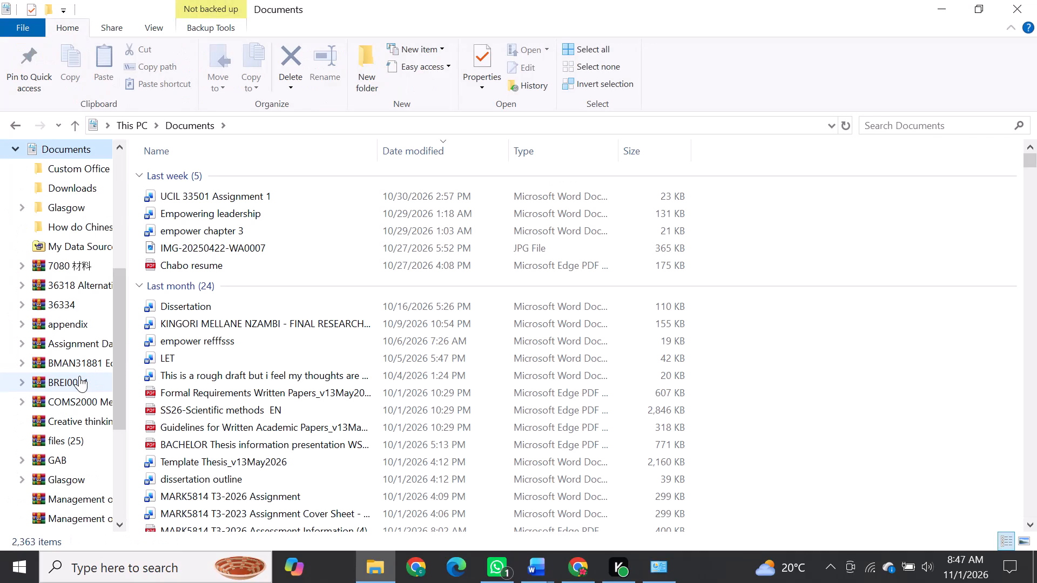
# Open the Empowering leadership document from the Documents folder and resume at its Sampling section.
pyautogui.doubleClick(241, 206)
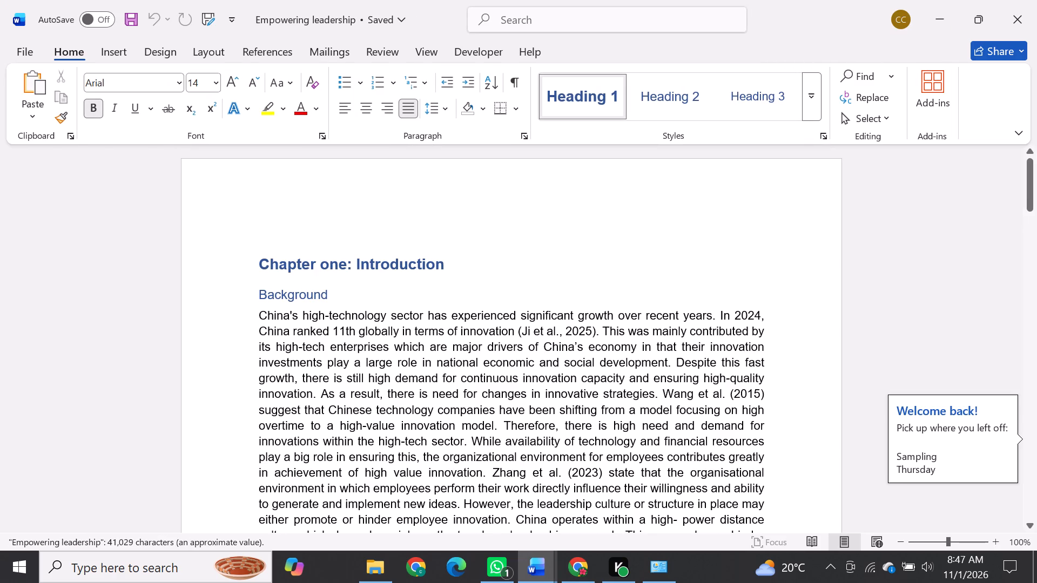
pyautogui.click(938, 449)
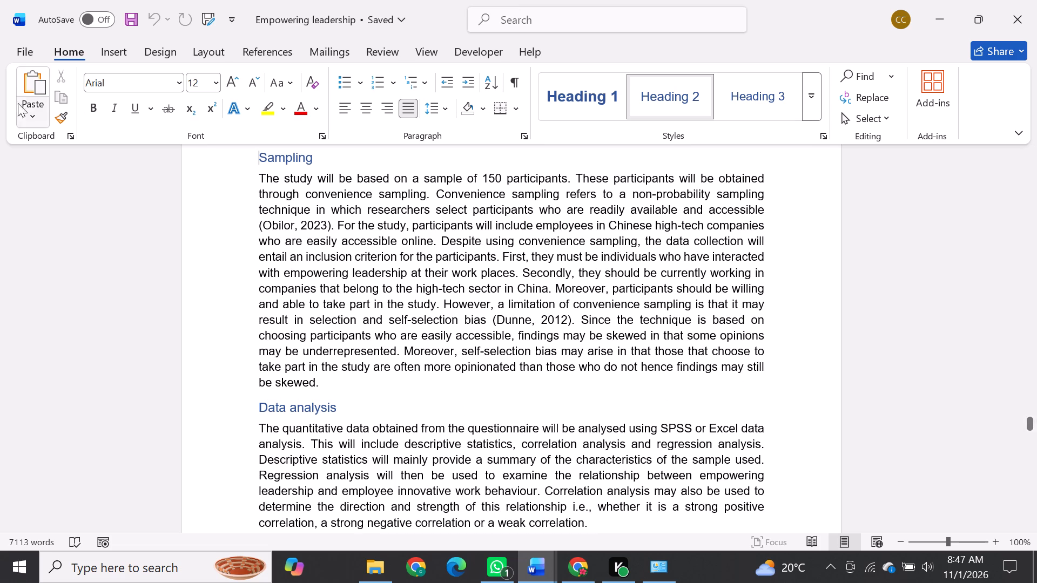
# Create a new blank document.
pyautogui.click(32, 53)
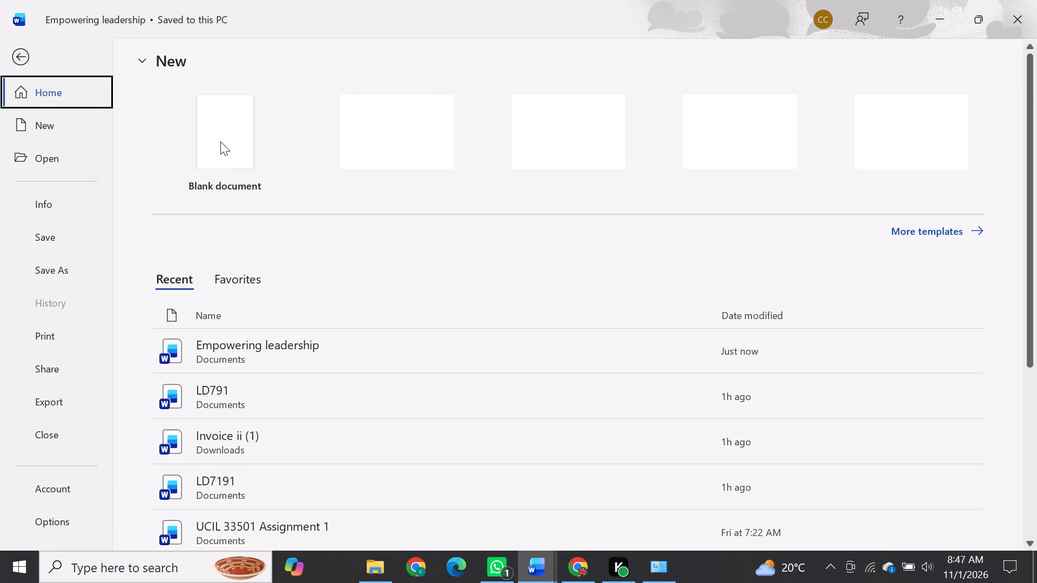
pyautogui.click(220, 141)
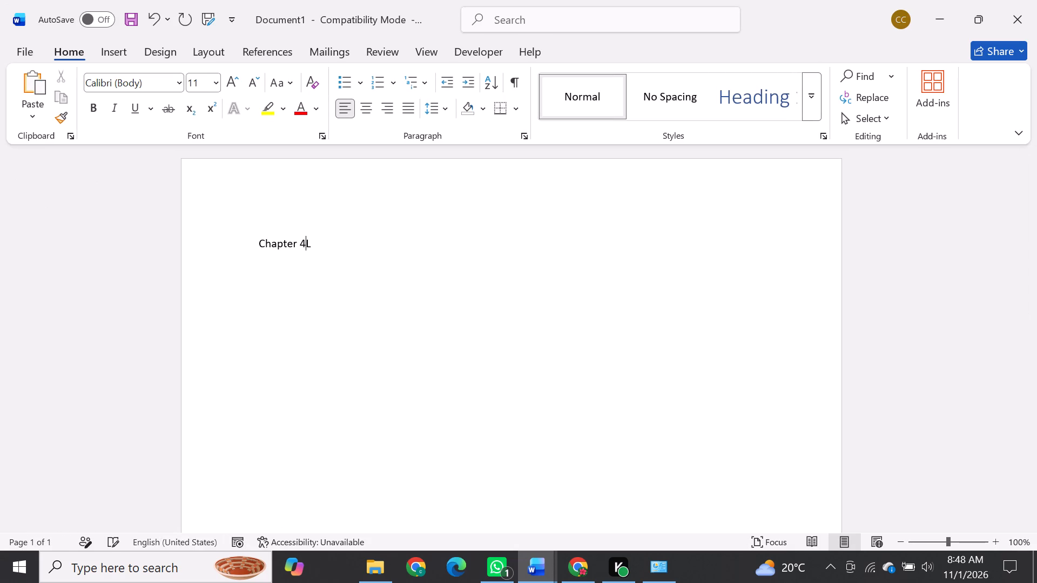
# Enter three chapter lines: "Chapter 4: Analysis of findings", "Chapter 5: Discussion" and "Chapter 6: Conclusion".
pyautogui.press('BackSpace')
pyautogui.press('BackSpace')
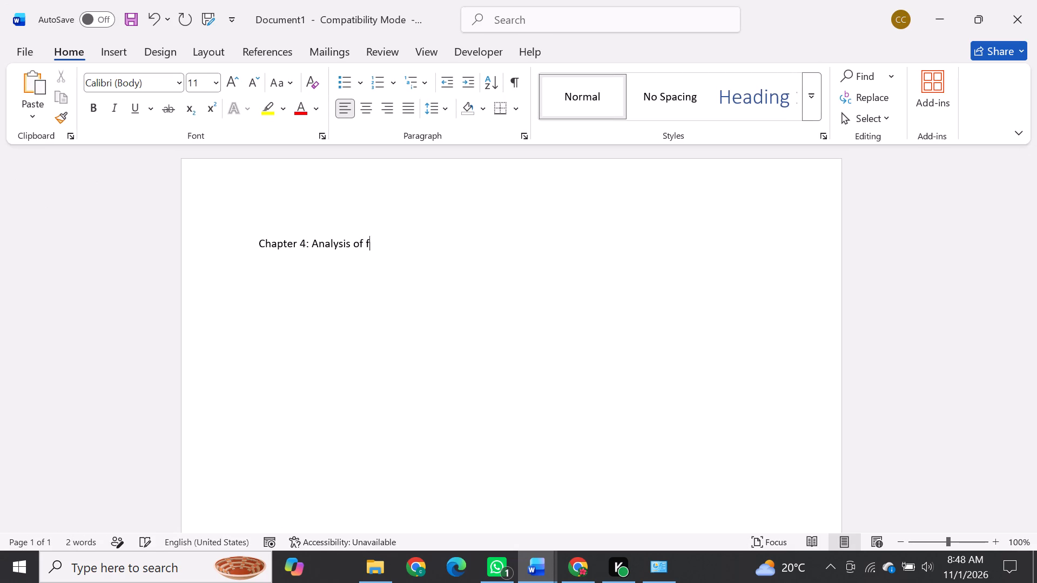
pyautogui.press('Return')
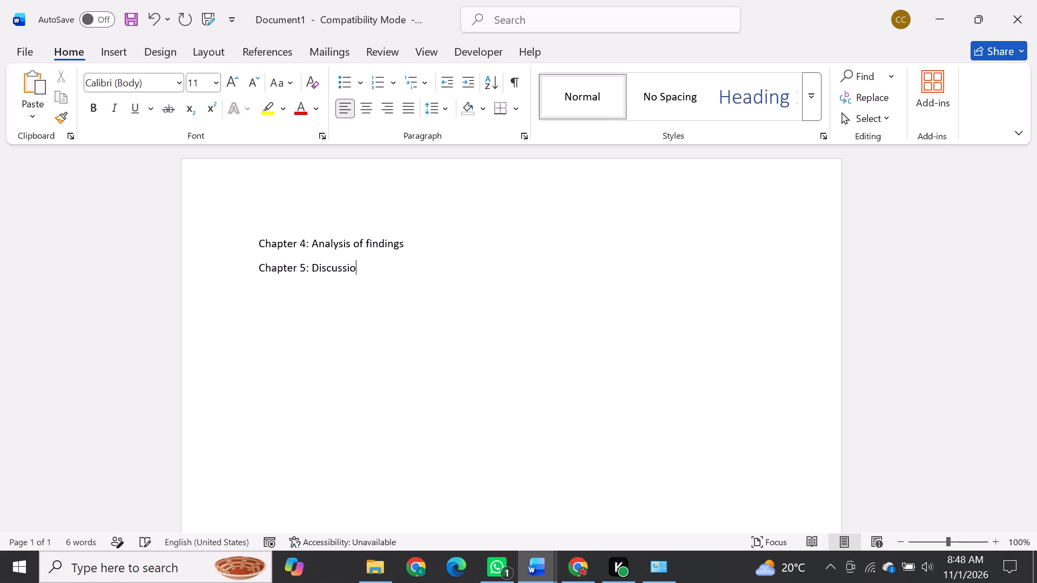
pyautogui.press('Return')
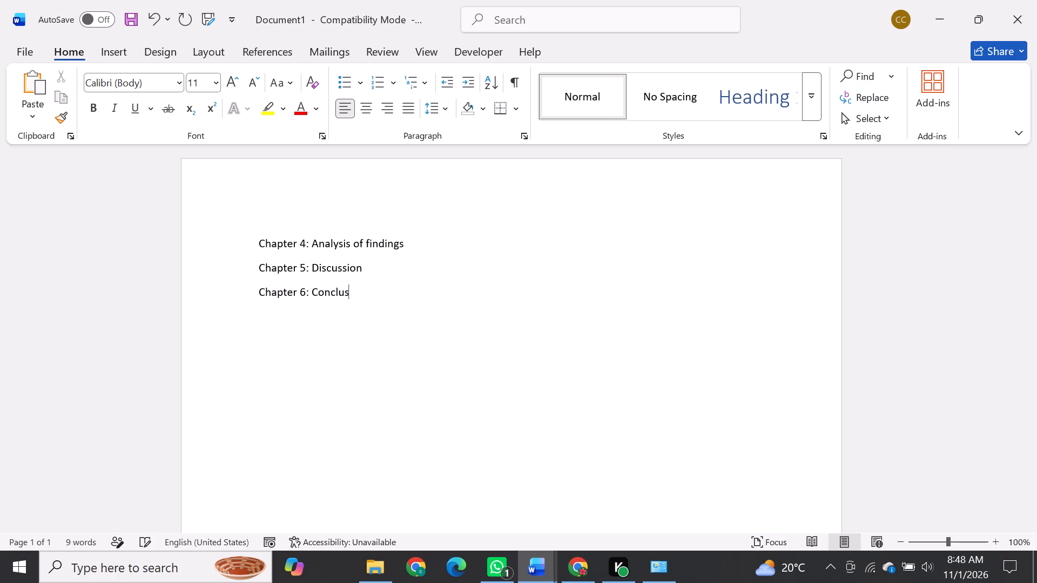
pyautogui.press('Return')
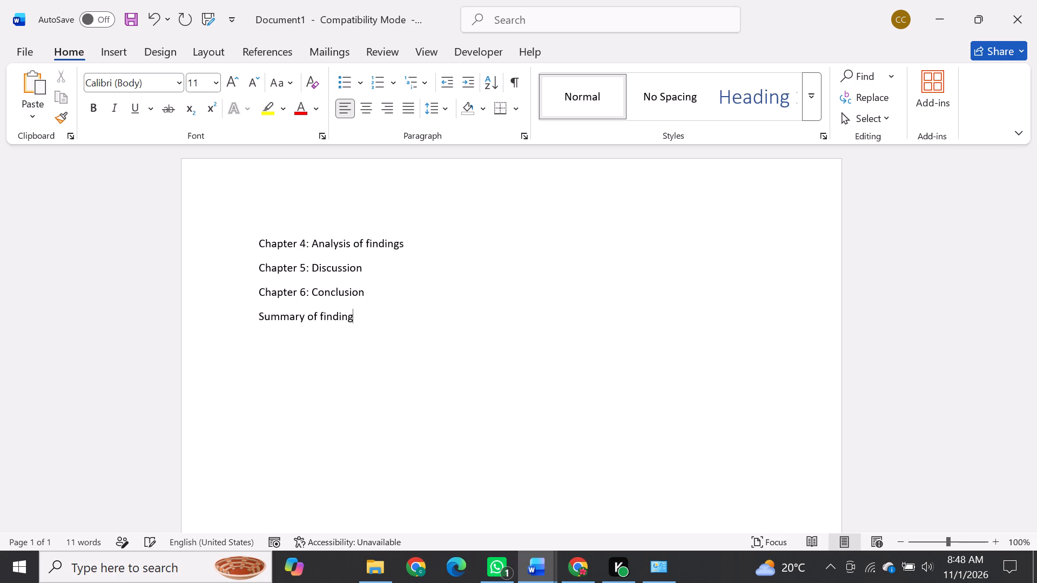
# Add the lines "Summary of findings", "Limitations of the study" and "Suggestions for further research" under Chapter 6.
pyautogui.press('Return')
pyautogui.press('BackSpace')
pyautogui.write('imitations of the study')
pyautogui.press('space')
pyautogui.press('Return')
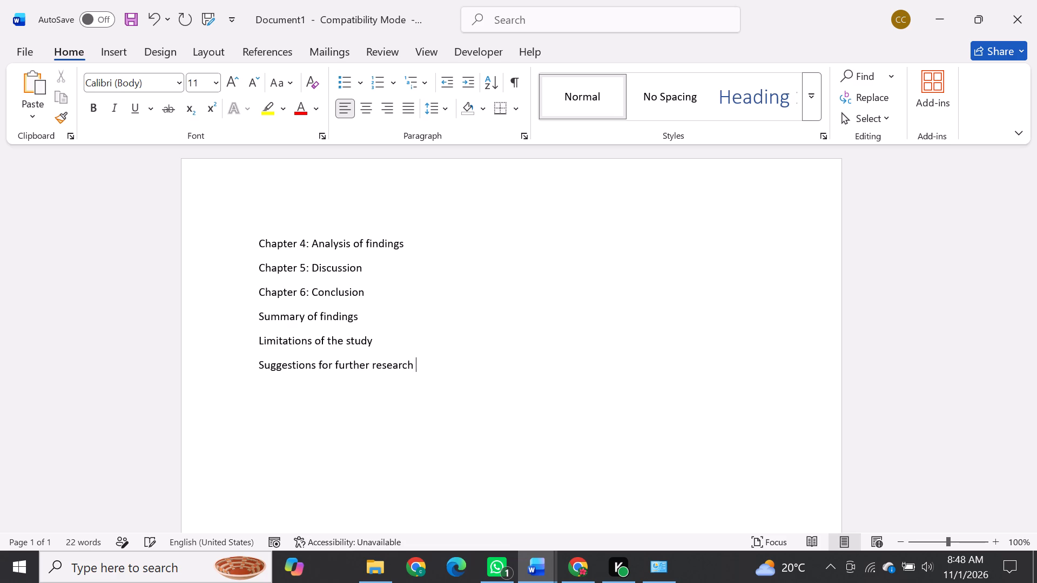
# Make the three subsection lines from Summary of findings to Suggestions for further research bold.
pyautogui.moveTo(424, 361); pyautogui.dragTo(258, 317)
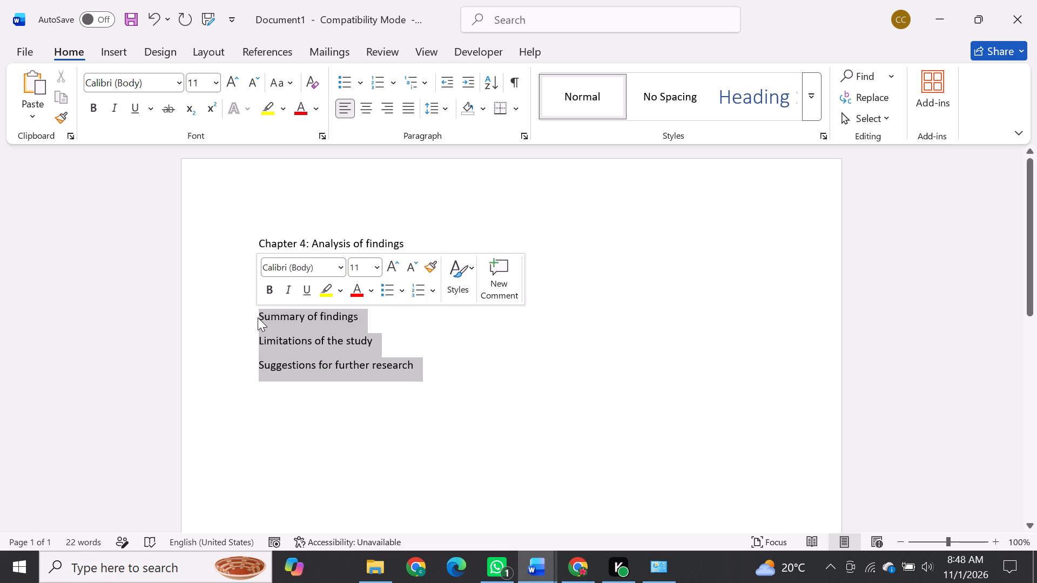
pyautogui.hotkey('ctrl', 'b')
pyautogui.click(398, 322)
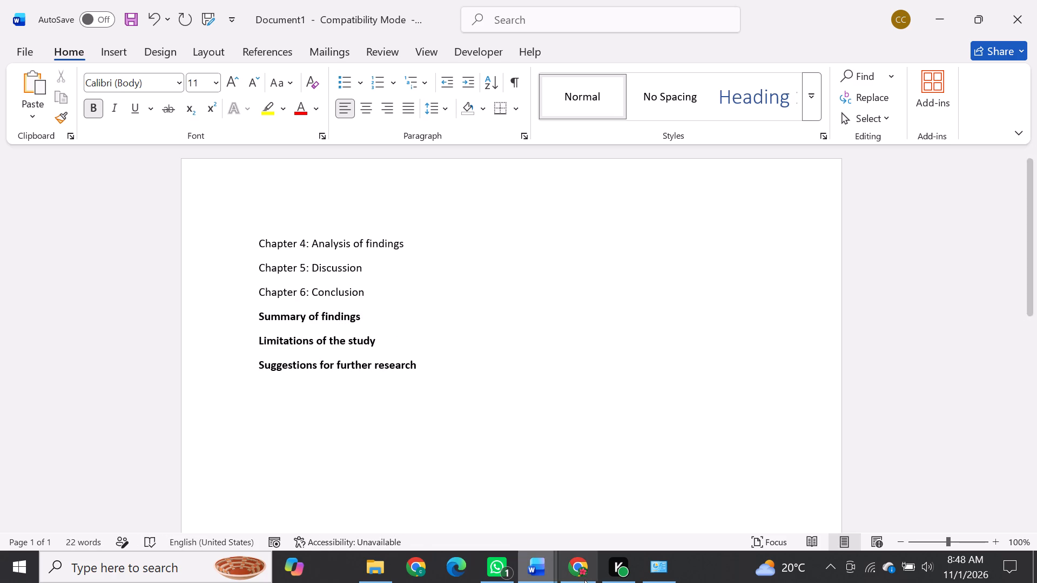
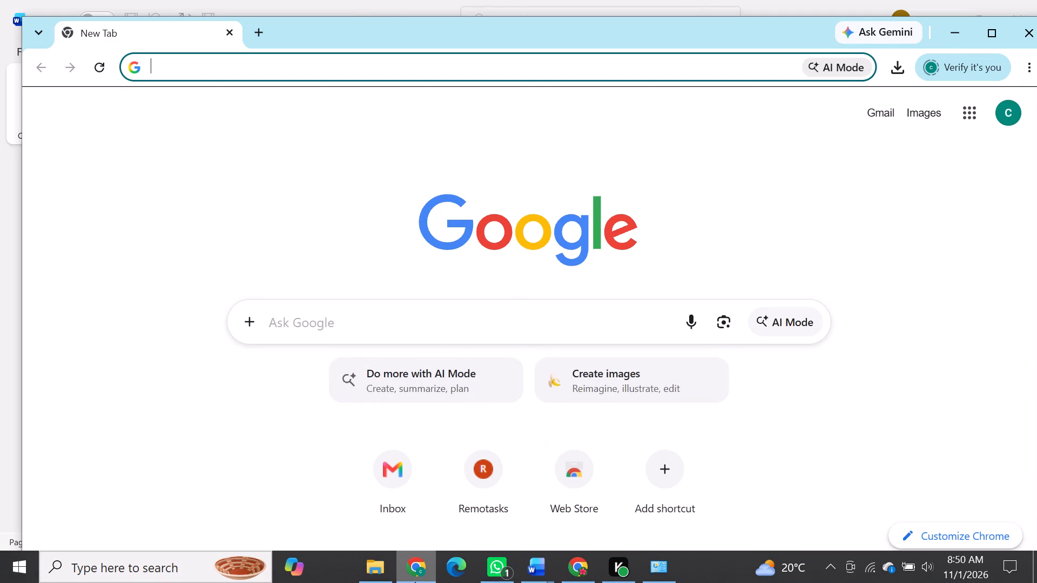
pyautogui.click(1002, 29)
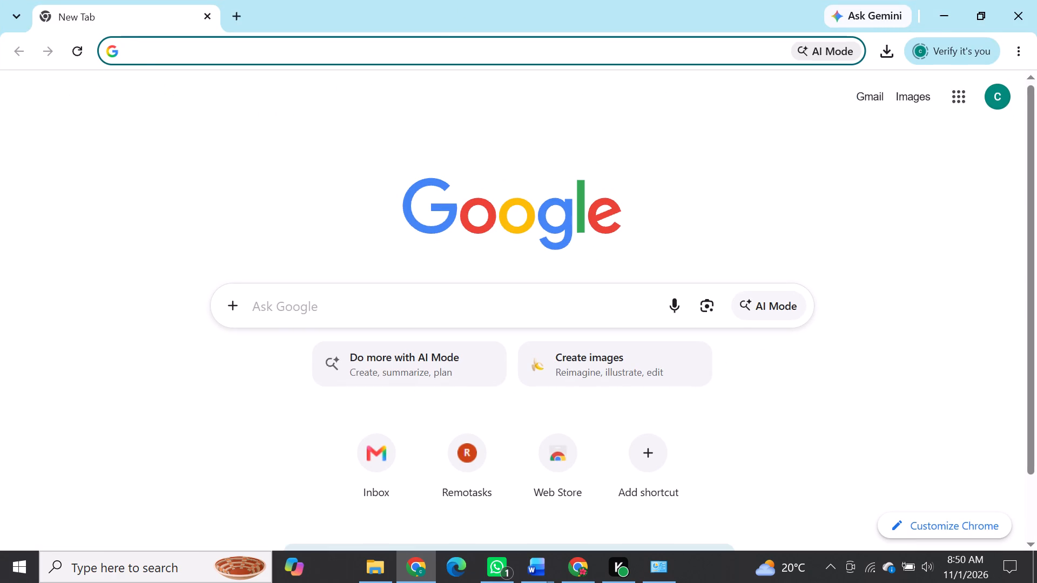
pyautogui.click(174, 46)
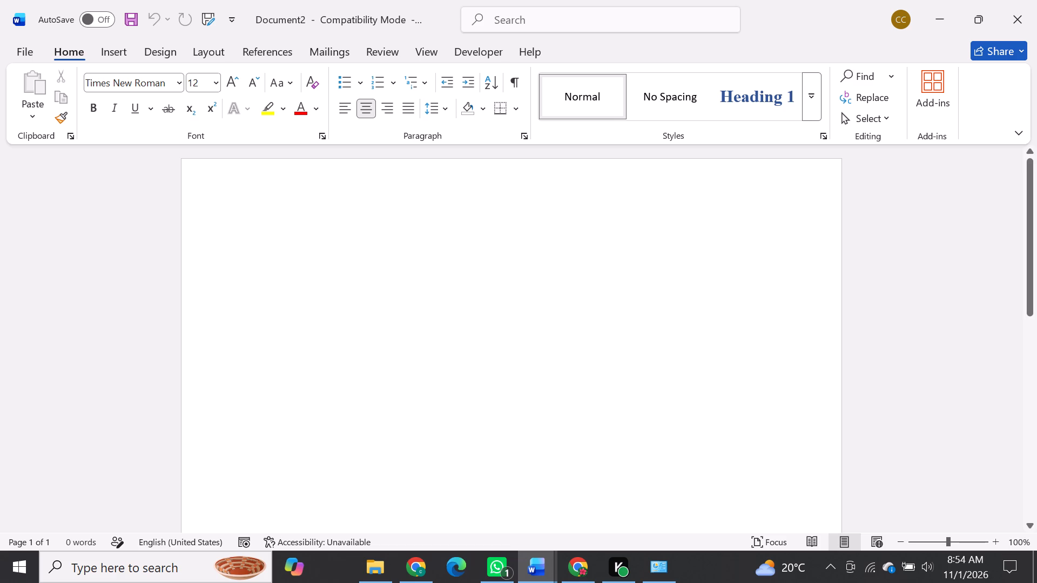
pyautogui.click(277, 236)
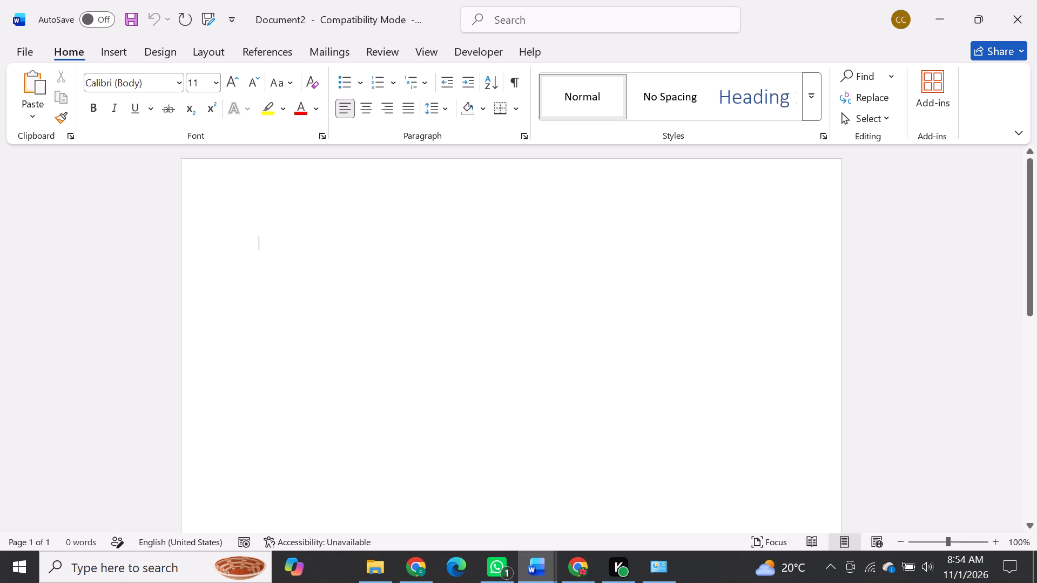
pyautogui.hotkey('ctrl', 'v')
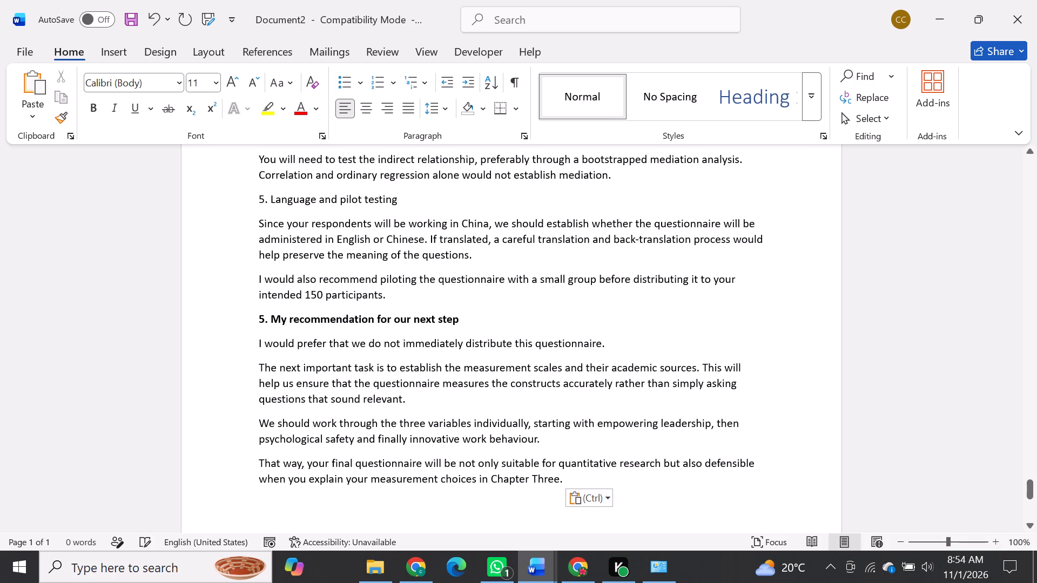
# Delete the final section "5. My recommendation for our next step" with all its paragraphs.
pyautogui.moveTo(568, 479); pyautogui.dragTo(271, 371)
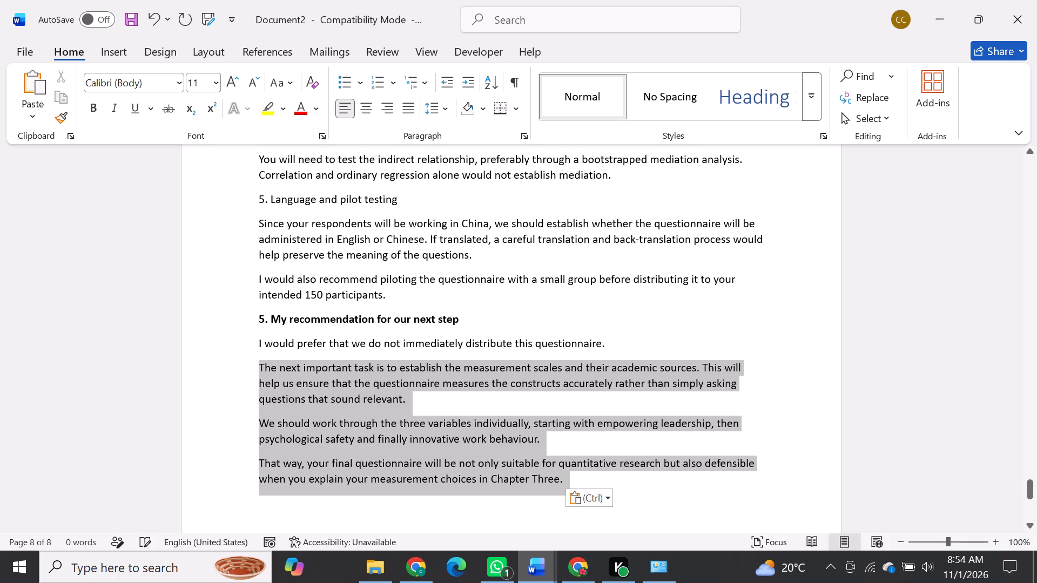
pyautogui.moveTo(271, 371); pyautogui.dragTo(371, 378)
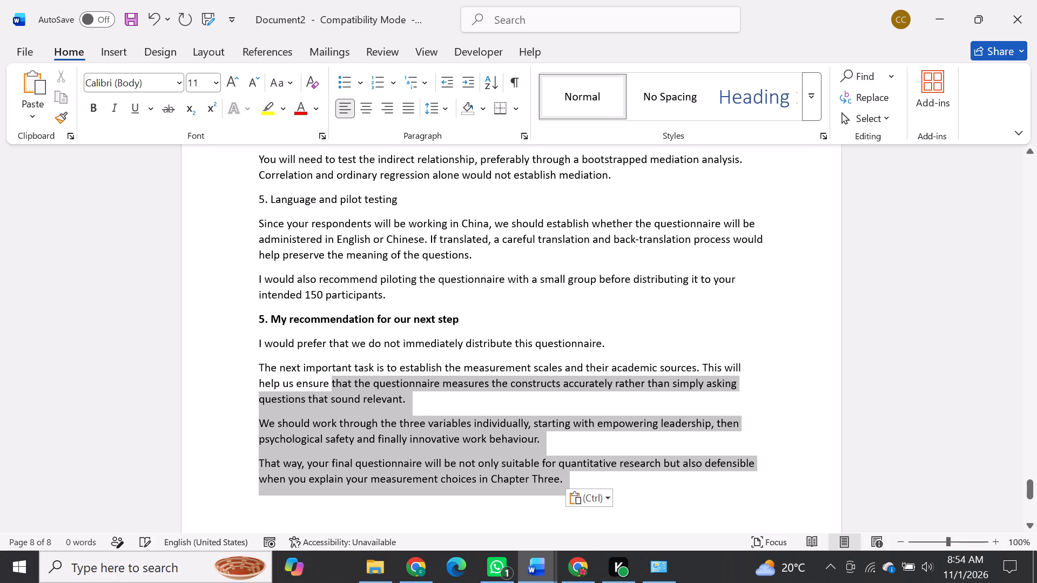
pyautogui.moveTo(371, 378); pyautogui.dragTo(253, 327)
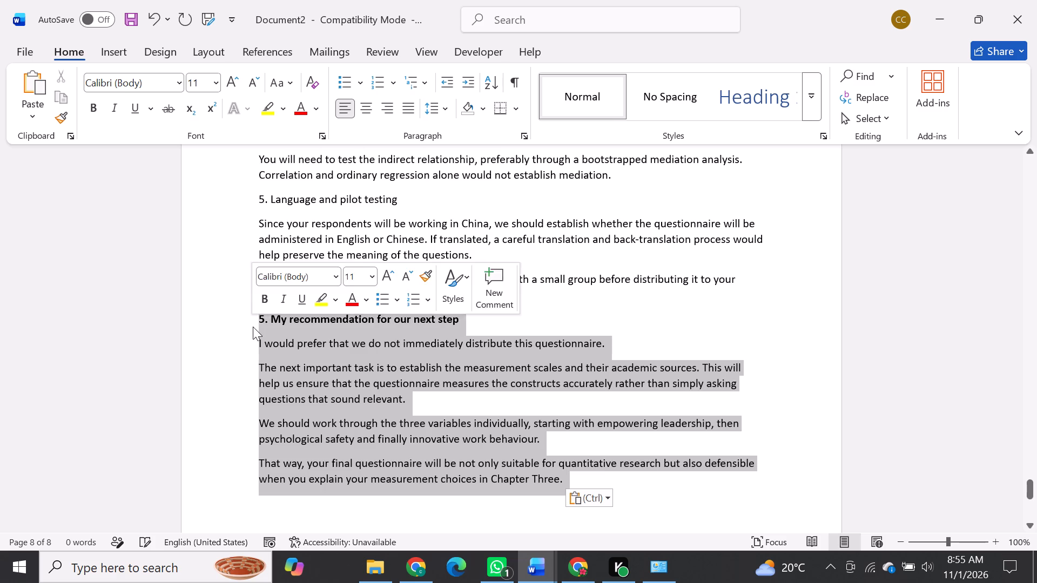
pyautogui.press('BackSpace')
# Delete the notes from "3. Sampling eligibility" through "5. Language and pilot testing", including the additional hypothesis.
pyautogui.moveTo(404, 304); pyautogui.dragTo(292, 295)
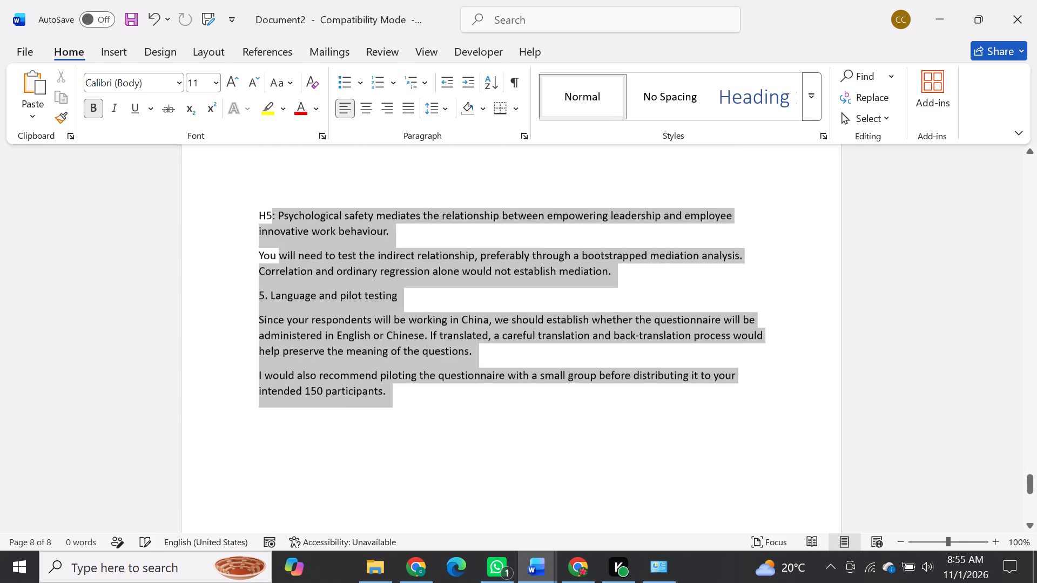
pyautogui.moveTo(292, 295); pyautogui.dragTo(248, 98)
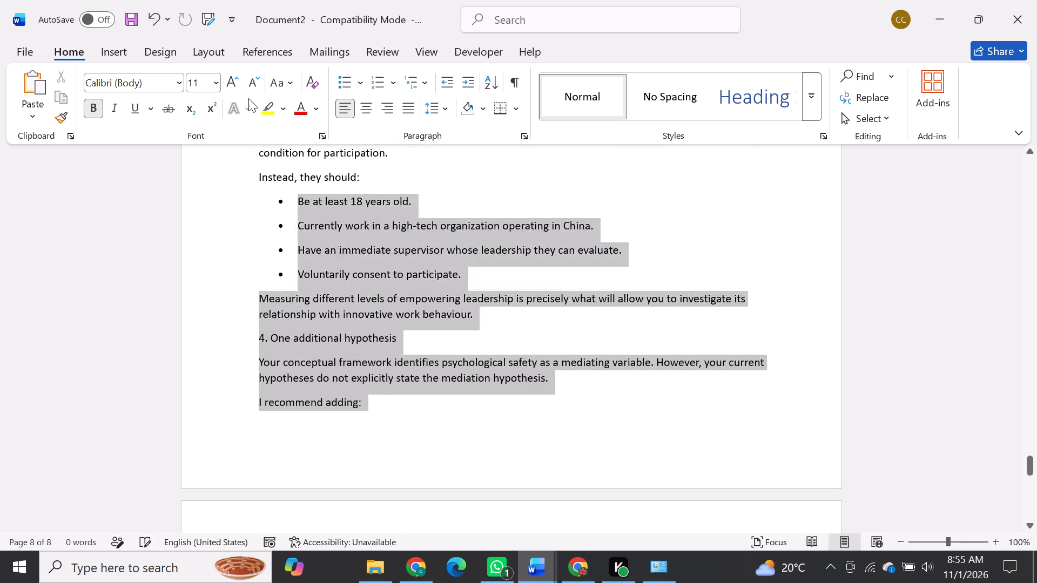
pyautogui.moveTo(248, 98); pyautogui.dragTo(251, 390)
pyautogui.press('BackSpace')
# Delete the note "2. Validated measurement scales" with its paragraphs and bulleted list of instruments.
pyautogui.scroll(3, 415, 351)
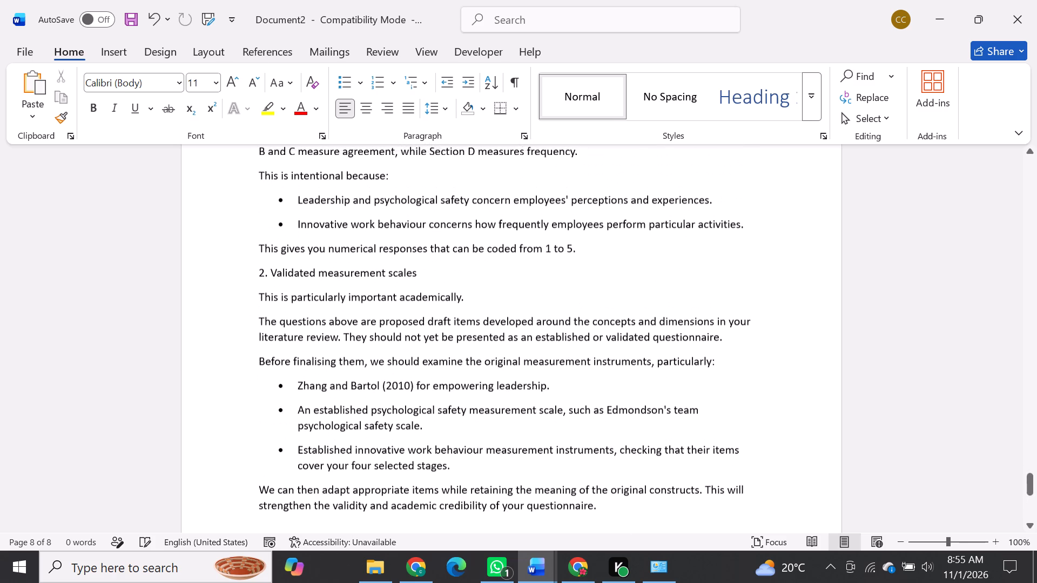
pyautogui.scroll(-2, 415, 351)
pyautogui.scroll(1, 415, 351)
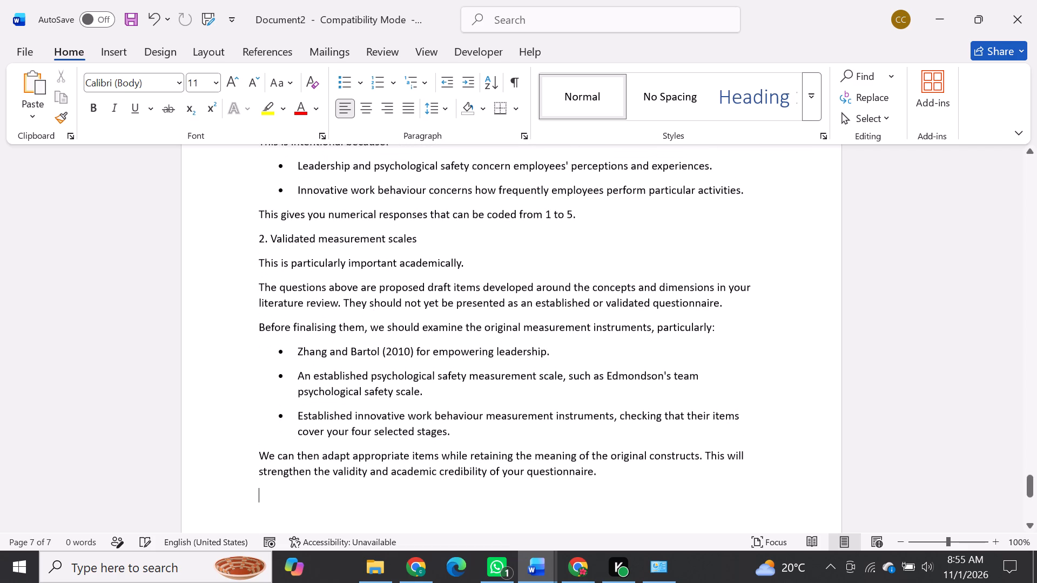
pyautogui.moveTo(253, 250); pyautogui.dragTo(627, 502)
pyautogui.press('BackSpace')
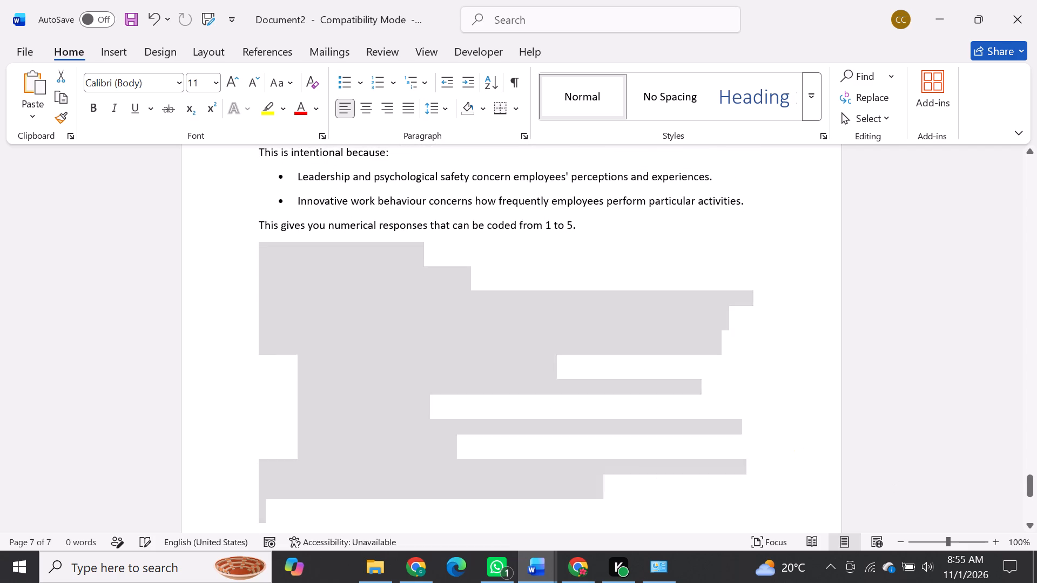
# Delete the rest of "4. Important methodological considerations", from its heading through the five-point Likert scale note.
pyautogui.scroll(3, 491, 400)
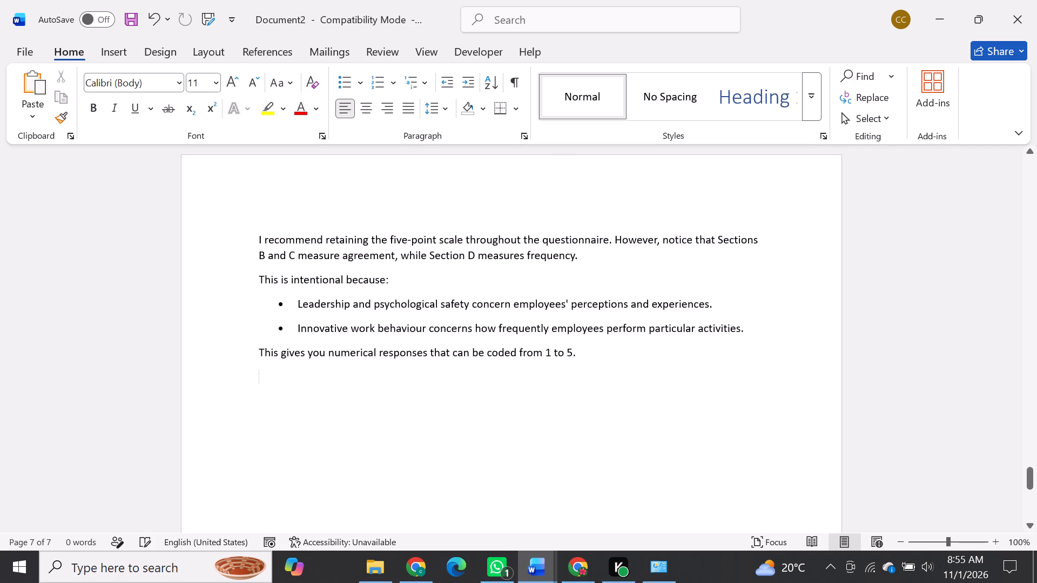
pyautogui.moveTo(592, 354); pyautogui.dragTo(278, 323)
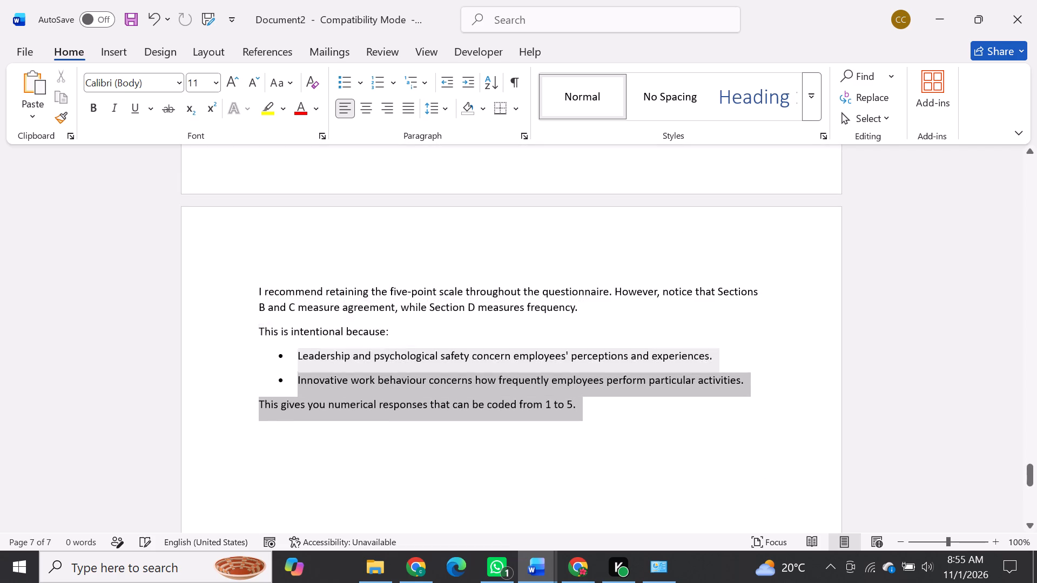
pyautogui.moveTo(278, 323); pyautogui.dragTo(289, 377)
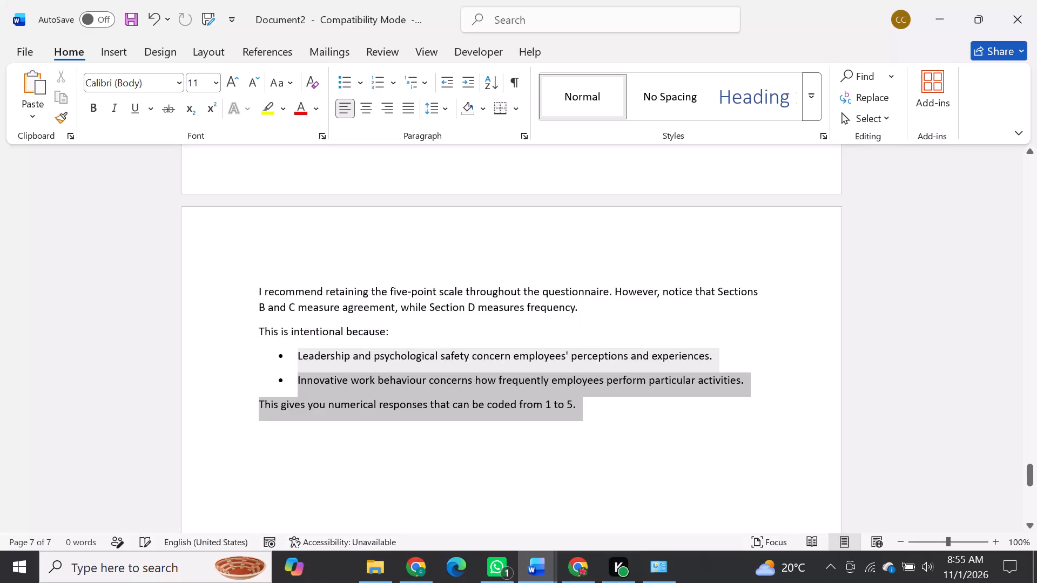
pyautogui.moveTo(289, 377); pyautogui.dragTo(264, 160)
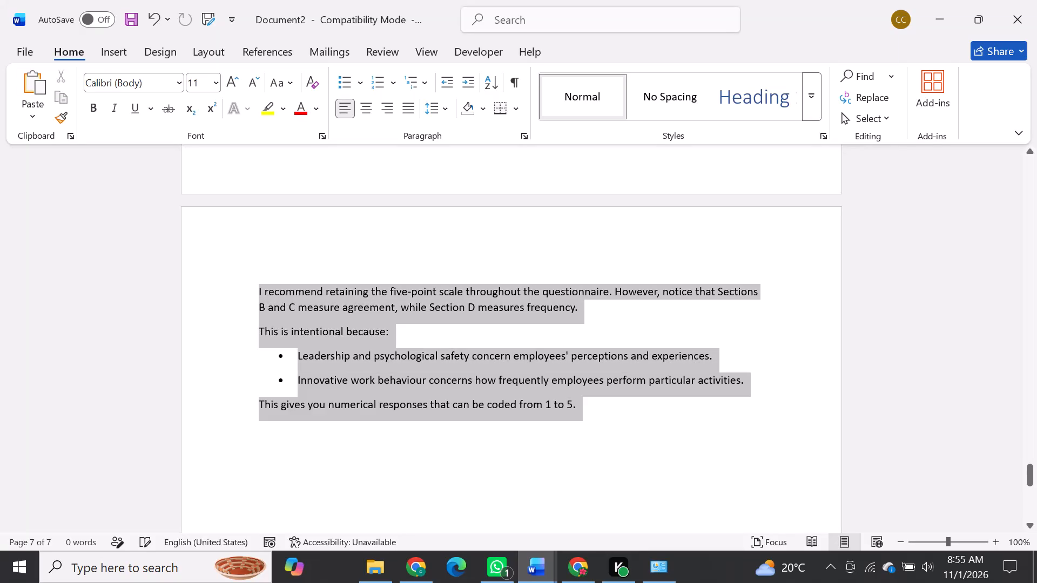
pyautogui.moveTo(264, 160); pyautogui.dragTo(270, 224)
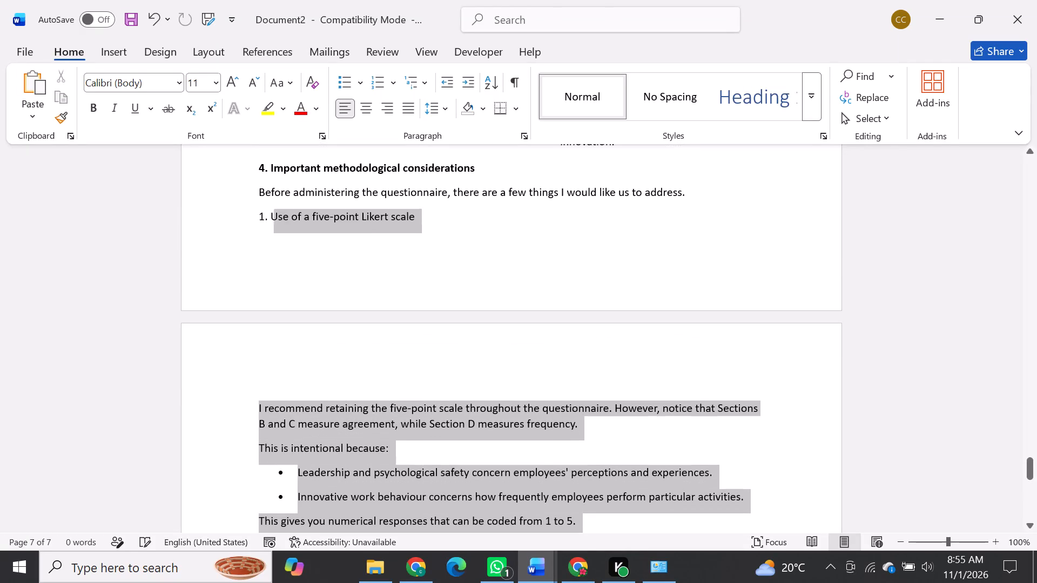
pyautogui.moveTo(270, 224); pyautogui.dragTo(253, 286)
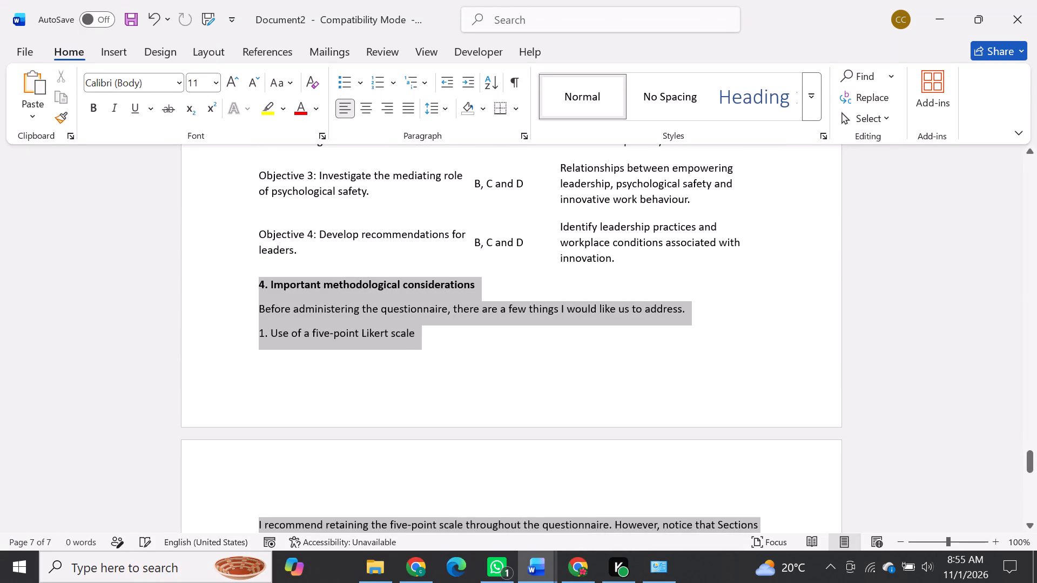
pyautogui.moveTo(253, 286); pyautogui.dragTo(253, 284)
pyautogui.press('BackSpace')
# Delete everything after statement 12 of D4, from the thank-you line through the "Why these questions fit your research objectives" section and its table.
pyautogui.scroll(2, 376, 343)
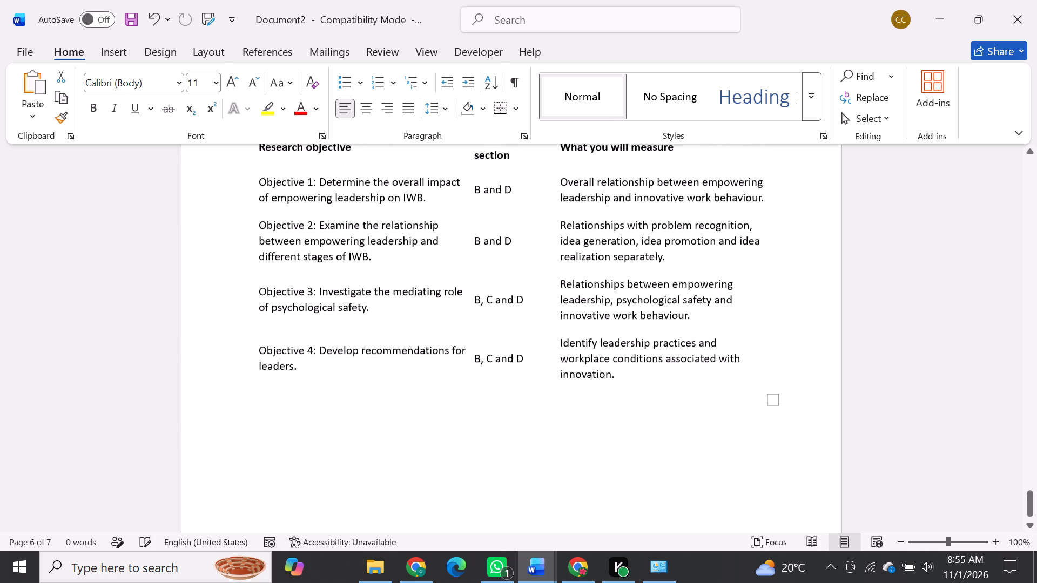
pyautogui.scroll(1, 376, 343)
pyautogui.moveTo(320, 454); pyautogui.dragTo(245, 288)
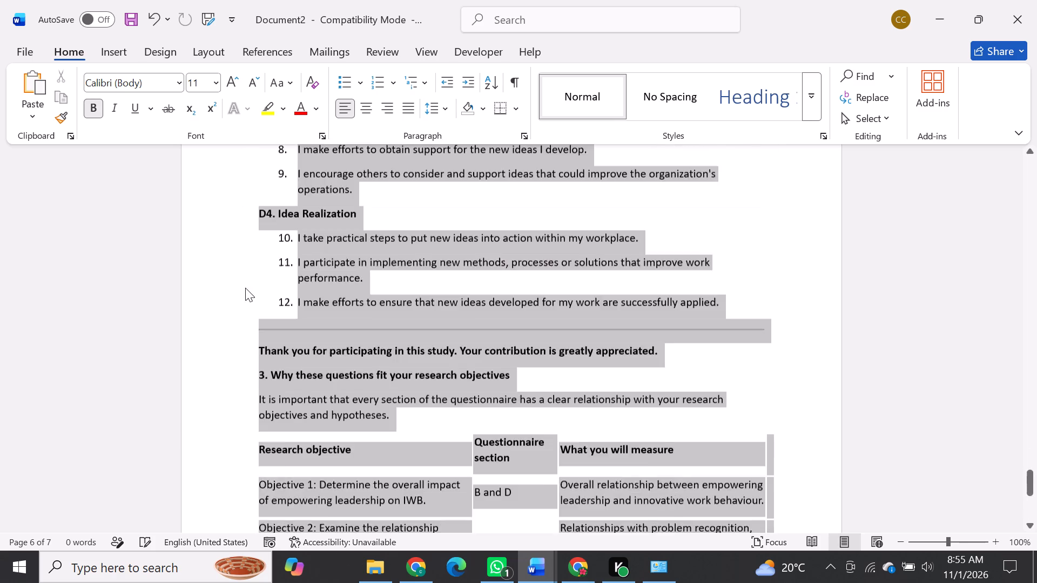
pyautogui.moveTo(245, 288); pyautogui.dragTo(239, 408)
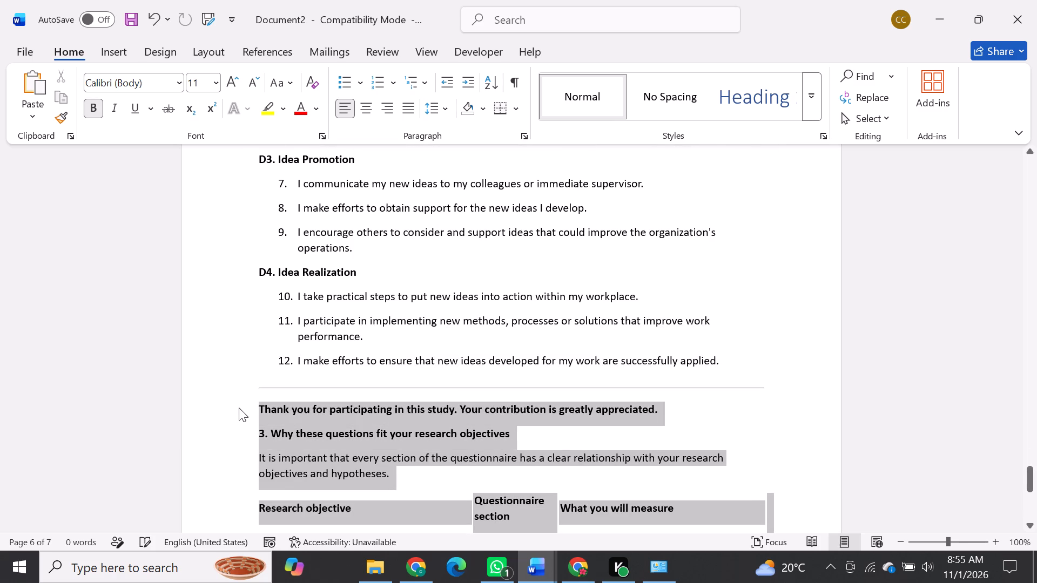
pyautogui.moveTo(239, 408); pyautogui.dragTo(244, 397)
pyautogui.press('BackSpace')
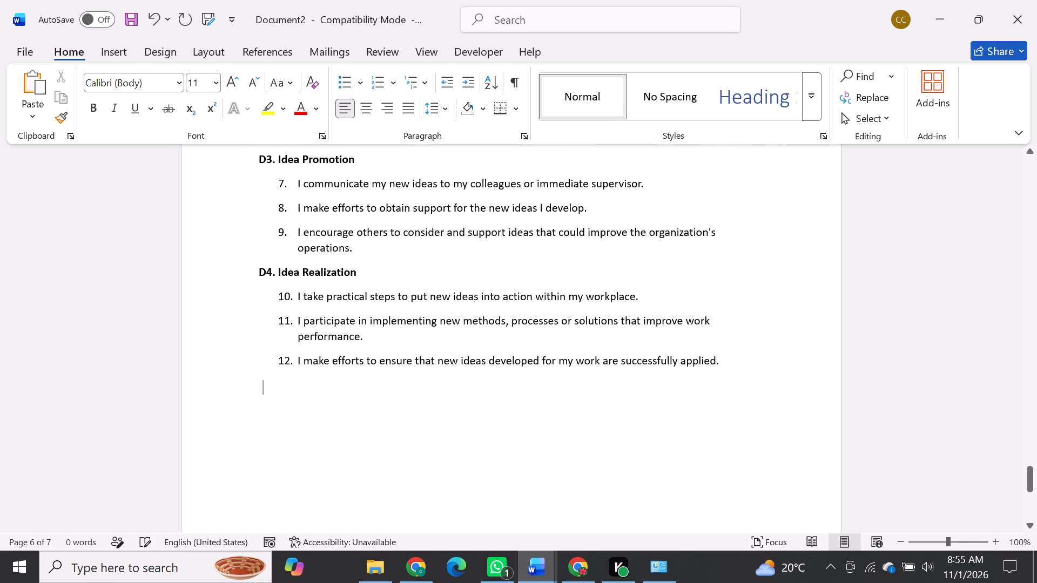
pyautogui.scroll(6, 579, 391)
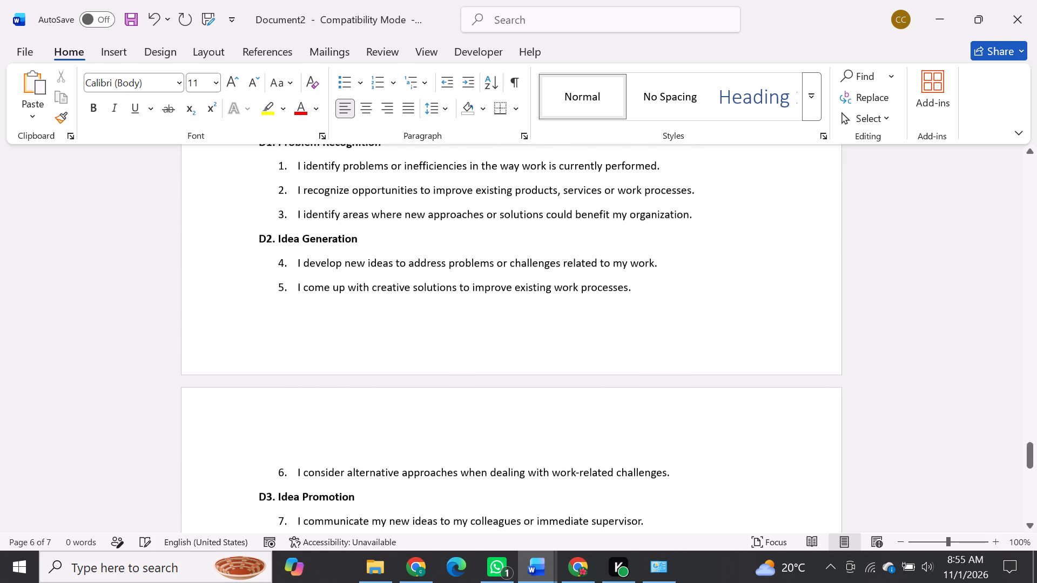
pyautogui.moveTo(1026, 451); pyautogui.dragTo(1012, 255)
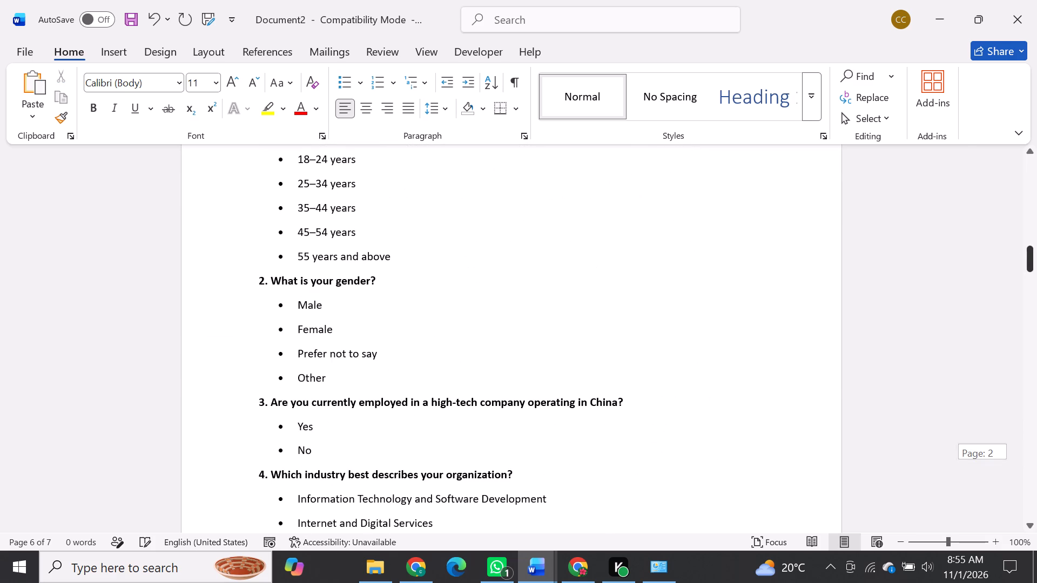
# Switch to Chrome and search Google in a new tab for whether a 5-point Likert scale questionnaire should have questions or statements.
pyautogui.click(414, 575)
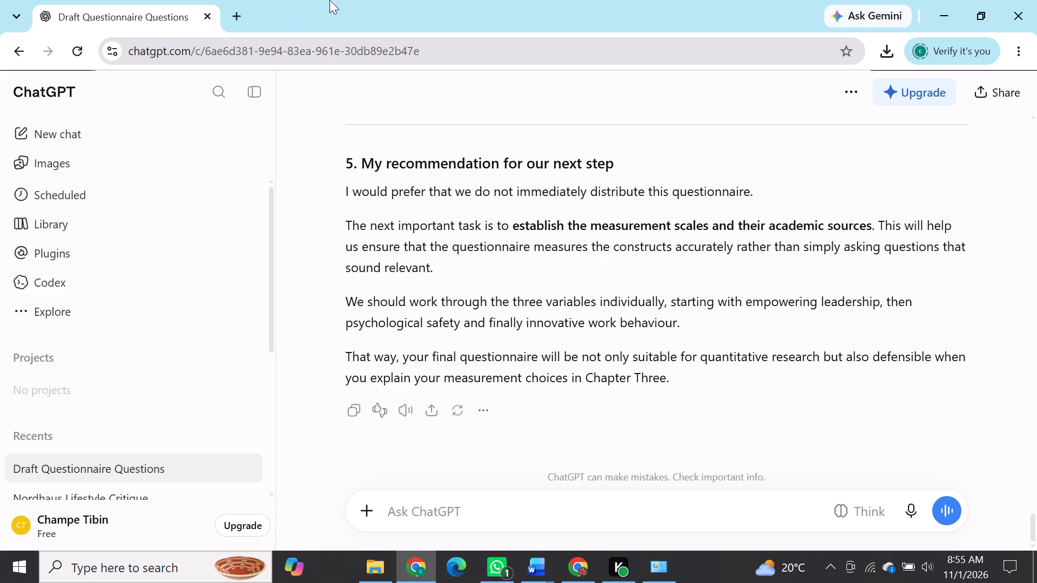
pyautogui.click(235, 21)
pyautogui.write('questionnaire: shou')
pyautogui.press('BackSpace')
pyautogui.press('BackSpace')
pyautogui.press('BackSpace')
pyautogui.press('BackSpace')
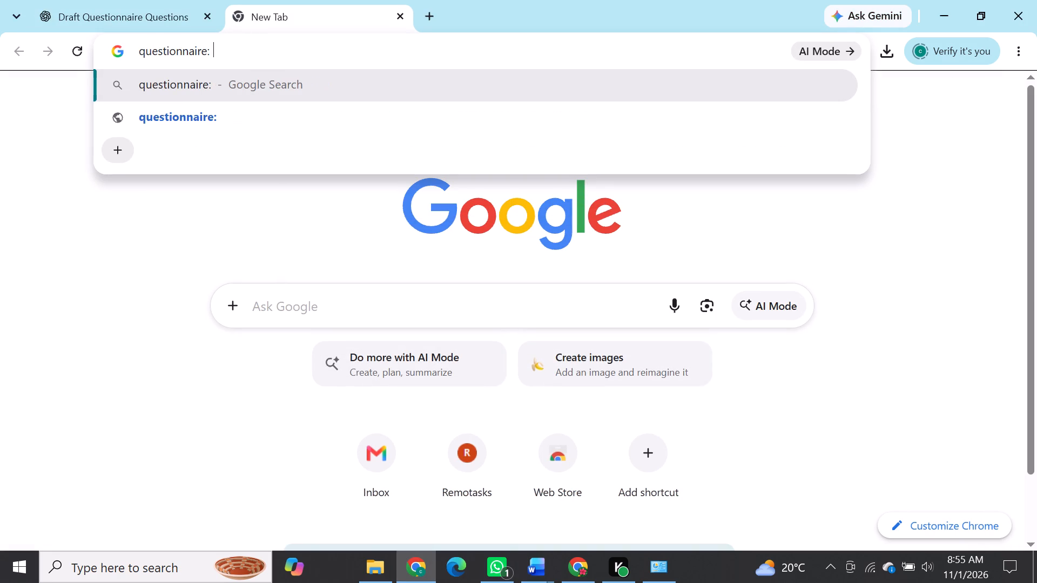
pyautogui.write('if im using a 5')
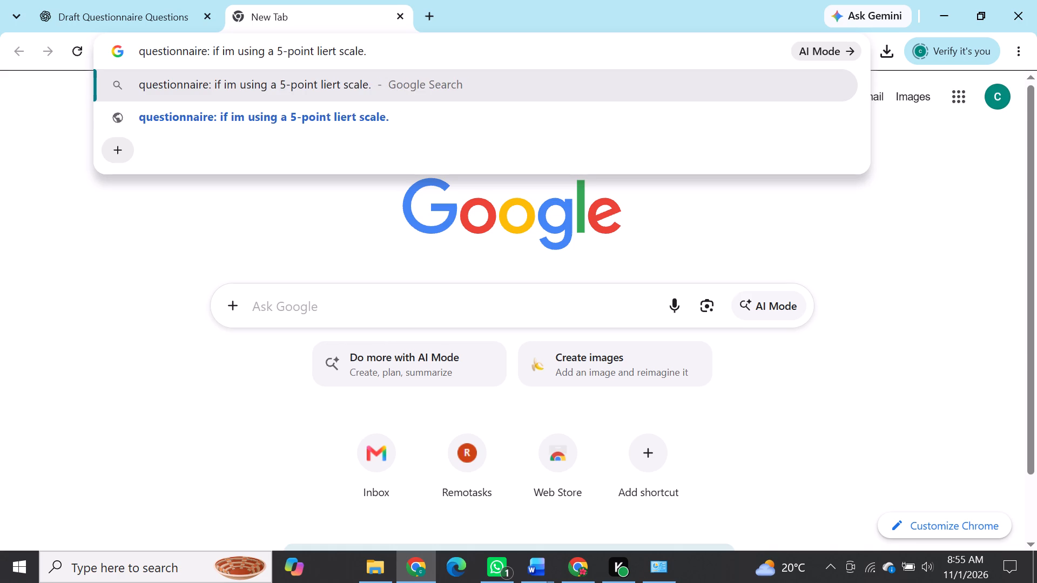
pyautogui.press('s')
pyautogui.write('hould my questionnaire have questions of')
pyautogui.press('space')
pyautogui.press('BackSpace')
pyautogui.press('BackSpace')
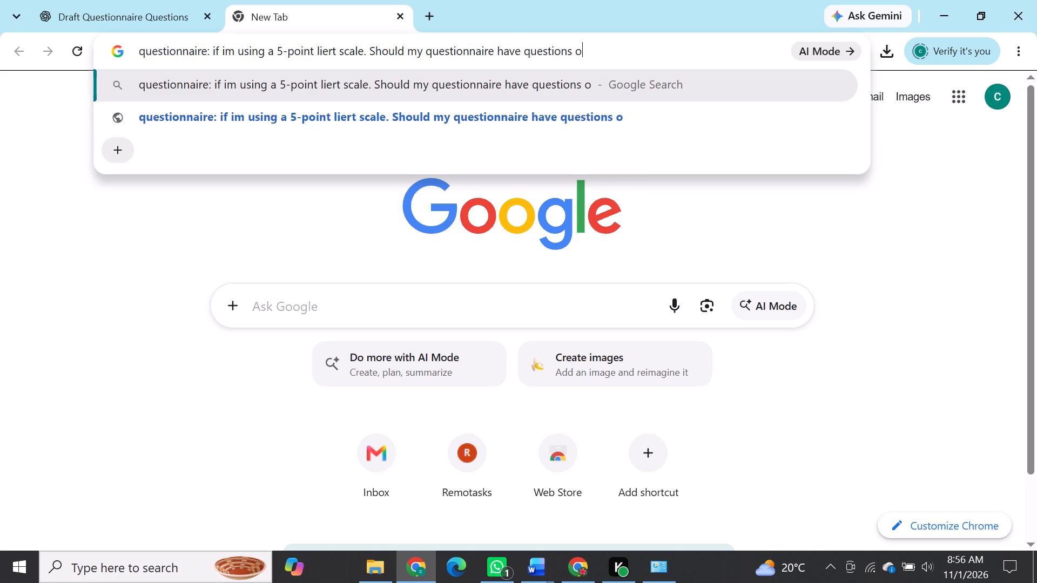
pyautogui.write('r statements.')
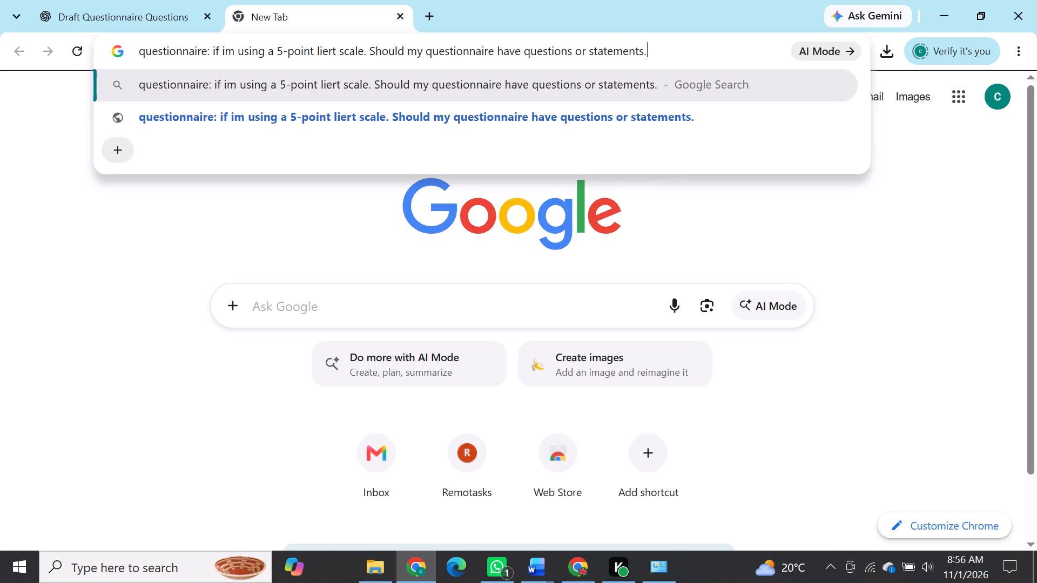
pyautogui.press('space')
pyautogui.press('Return')
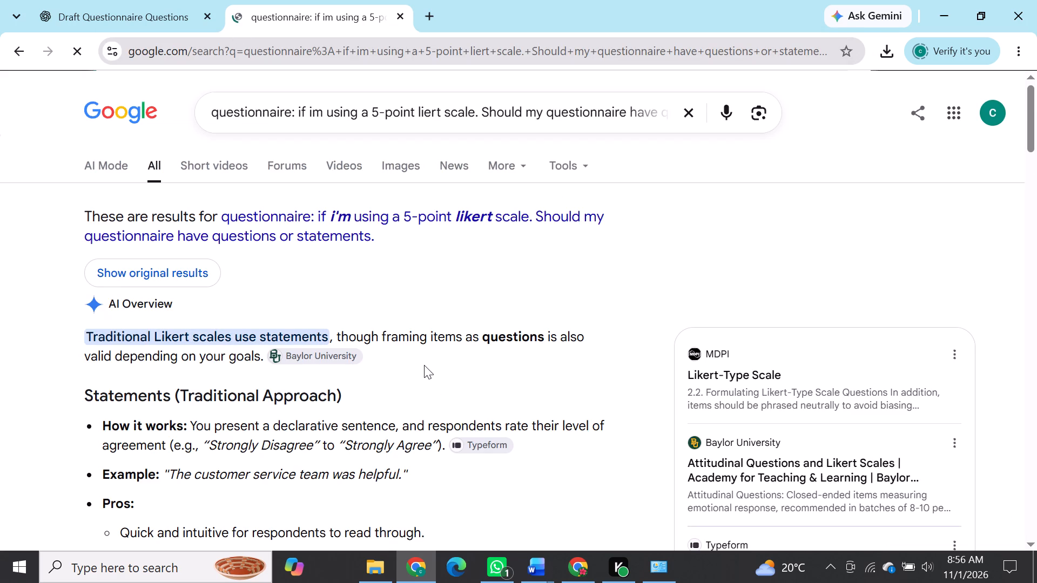
# Read the AI Overview comparing statements with questions for Likert items, through its "Which should you choose?" advice.
pyautogui.scroll(-1, 345, 439)
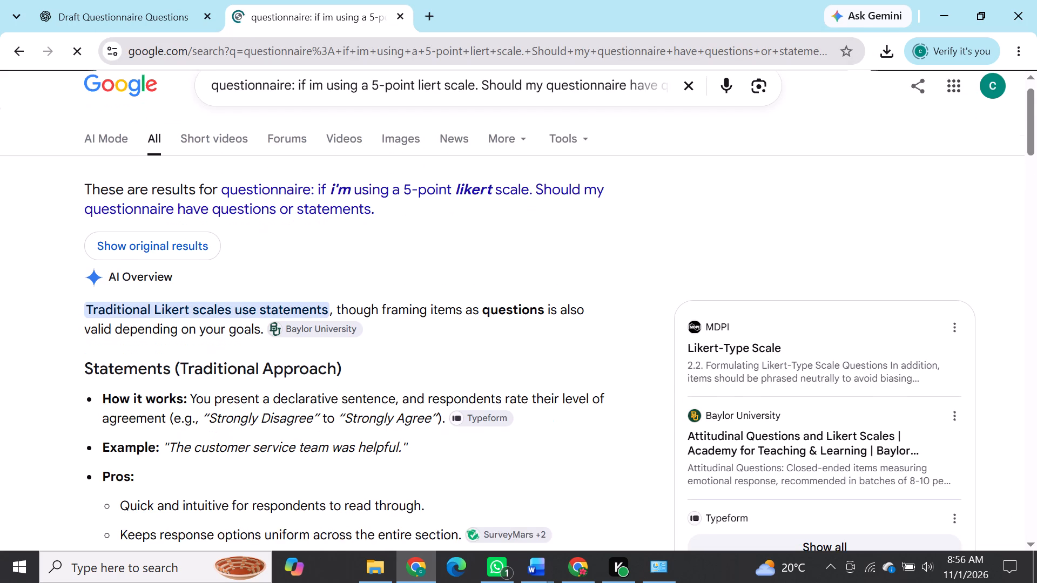
pyautogui.scroll(-1, 345, 439)
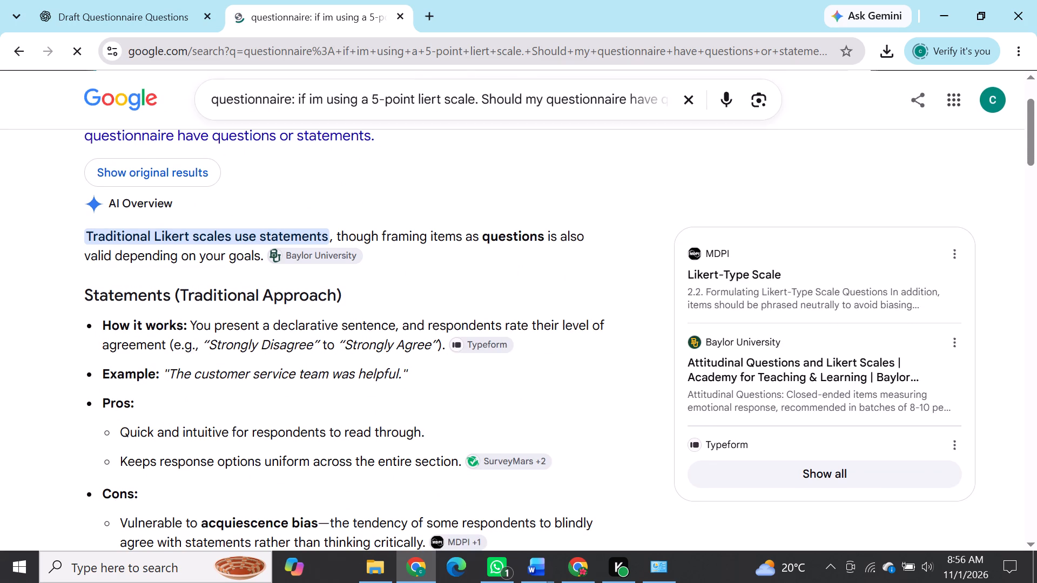
pyautogui.scroll(-2, 345, 439)
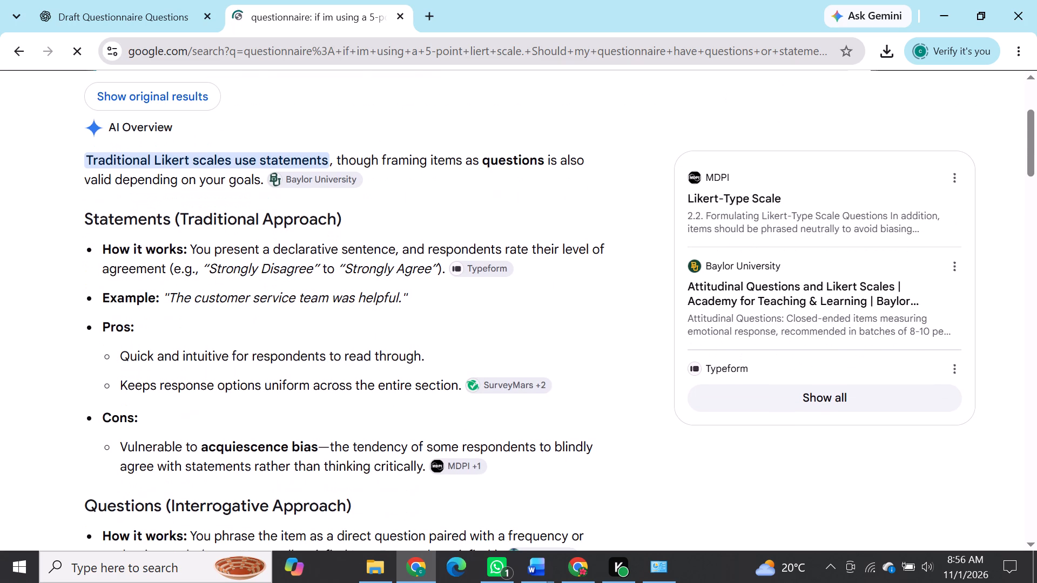
pyautogui.scroll(-2, 247, 337)
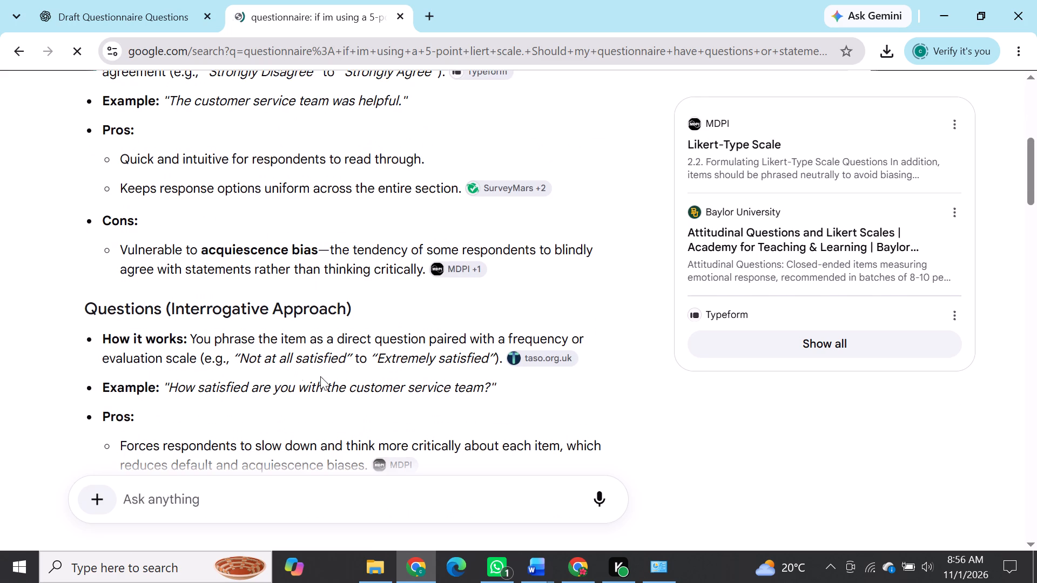
pyautogui.scroll(-2, 287, 365)
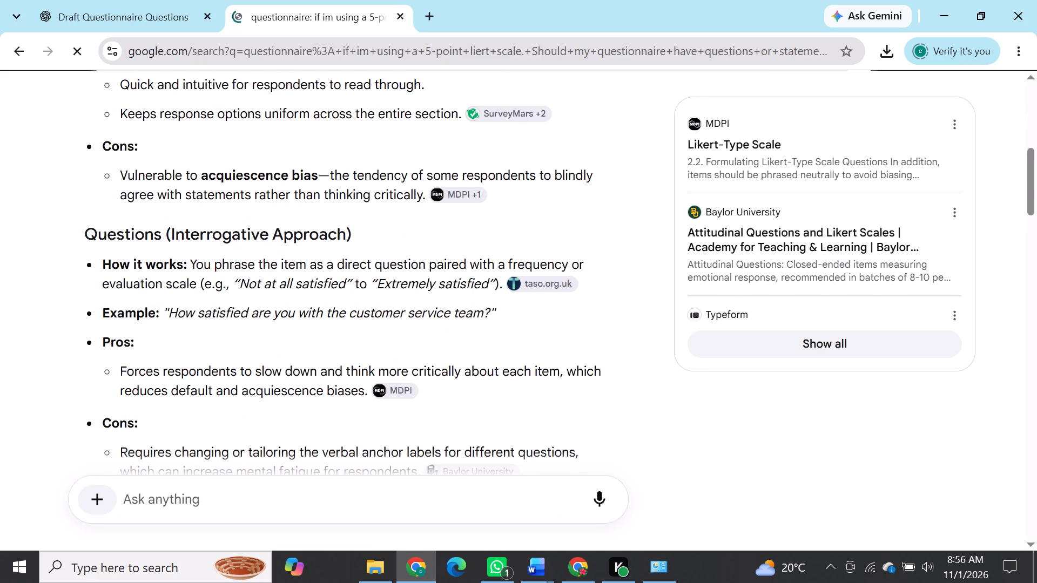
pyautogui.scroll(-2, 287, 365)
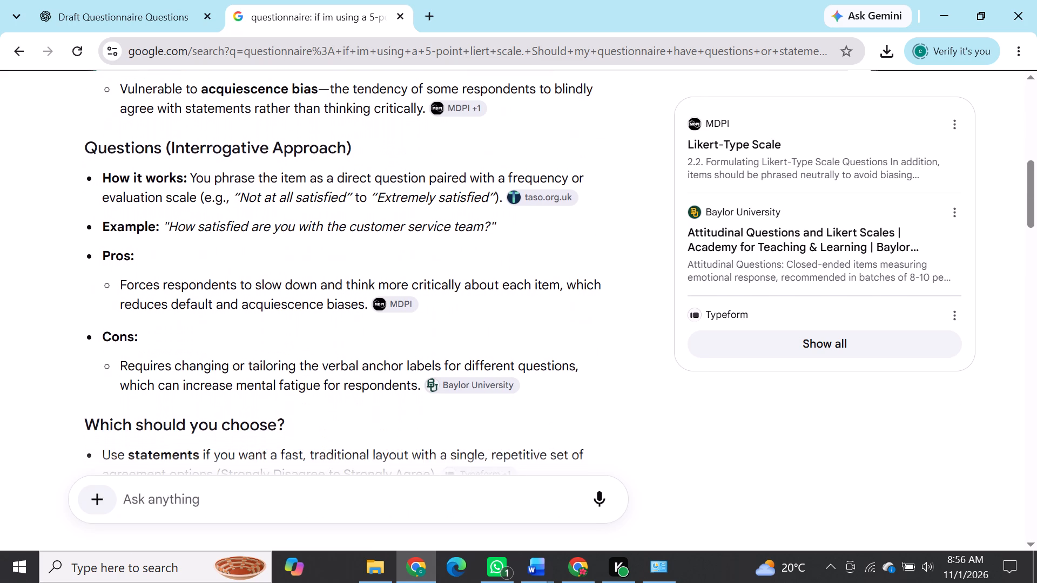
pyautogui.scroll(-3, 287, 365)
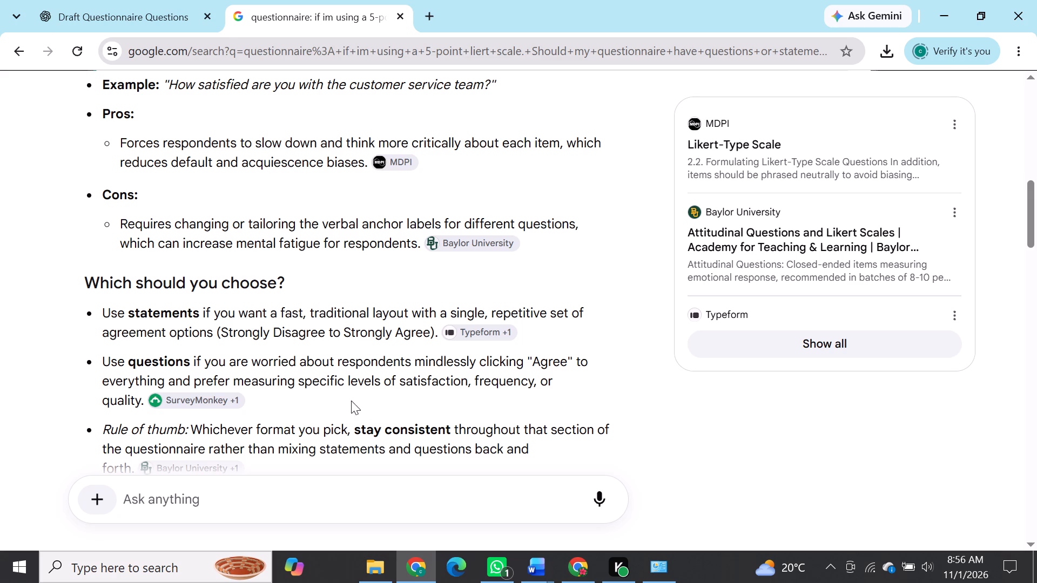
pyautogui.scroll(-2, 353, 398)
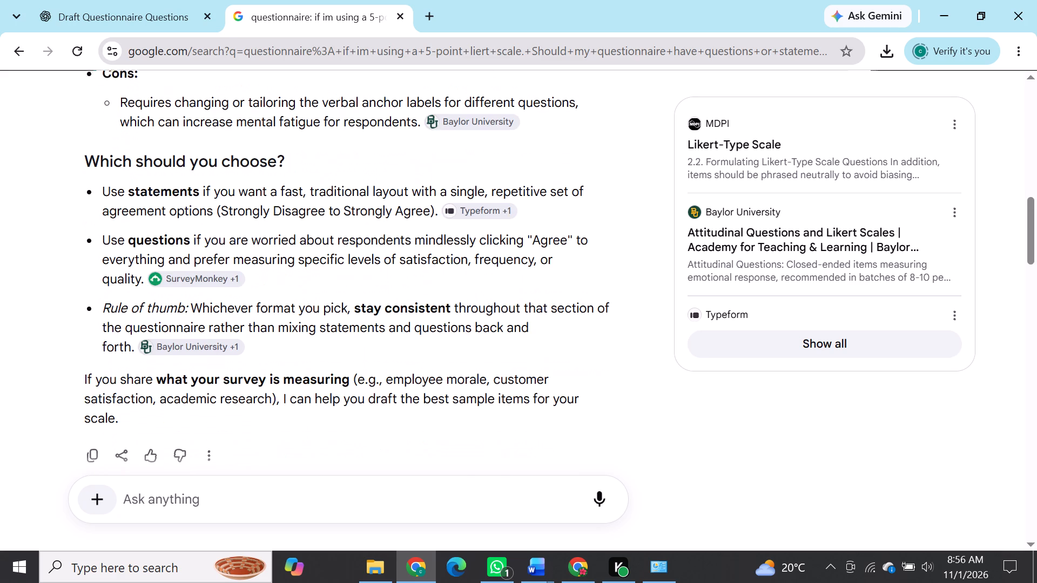
# Return to Document2 in Word and delete the participant letter from "Dear Participant" through the divider above Section A.
pyautogui.click(546, 573)
pyautogui.click(728, 515)
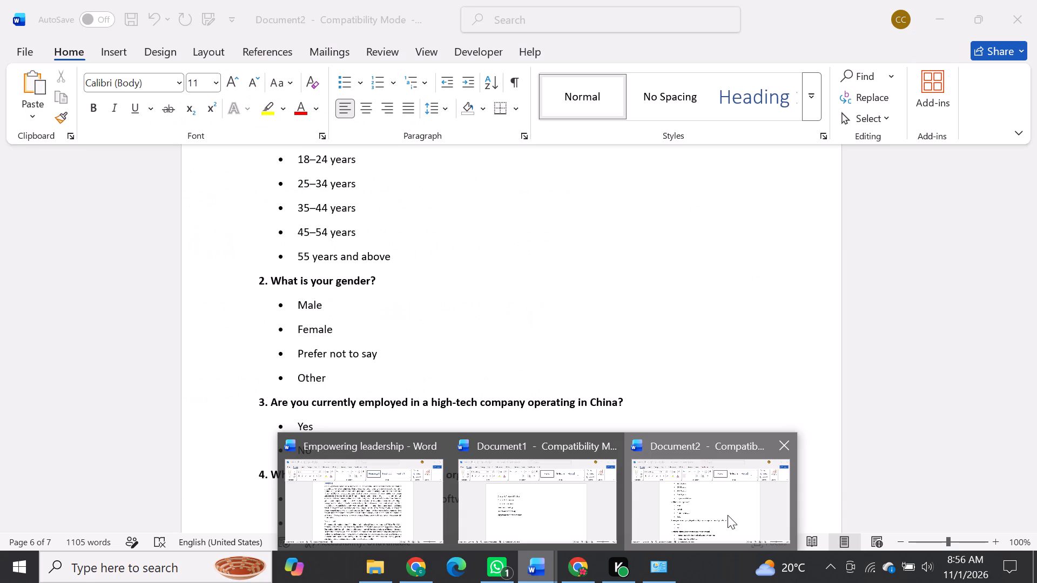
pyautogui.scroll(3, 334, 343)
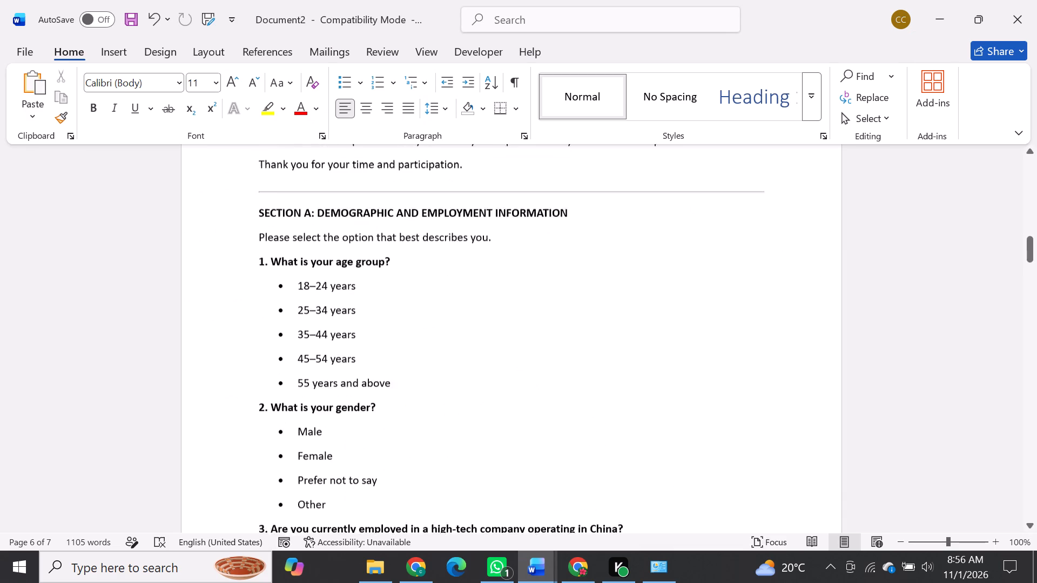
pyautogui.scroll(3, 334, 343)
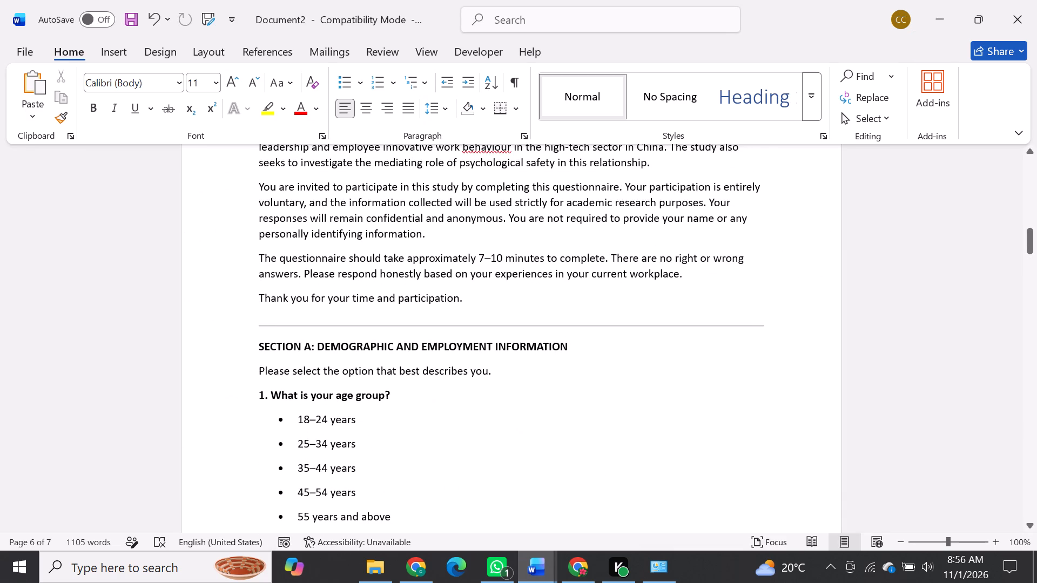
pyautogui.scroll(2, 537, 262)
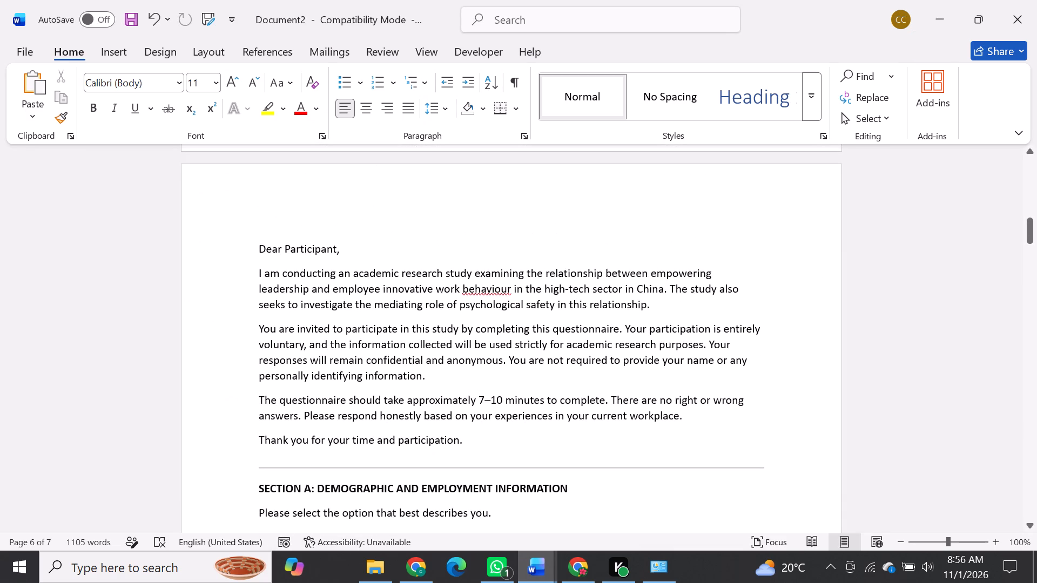
pyautogui.moveTo(766, 465); pyautogui.dragTo(235, 234)
pyautogui.press('BackSpace')
# Delete all text above the Section A heading, from the opening recommendation through the "Introduction" heading, including leftover blank lines.
pyautogui.scroll(1, 235, 234)
pyautogui.scroll(-1, 235, 234)
pyautogui.scroll(5, 235, 234)
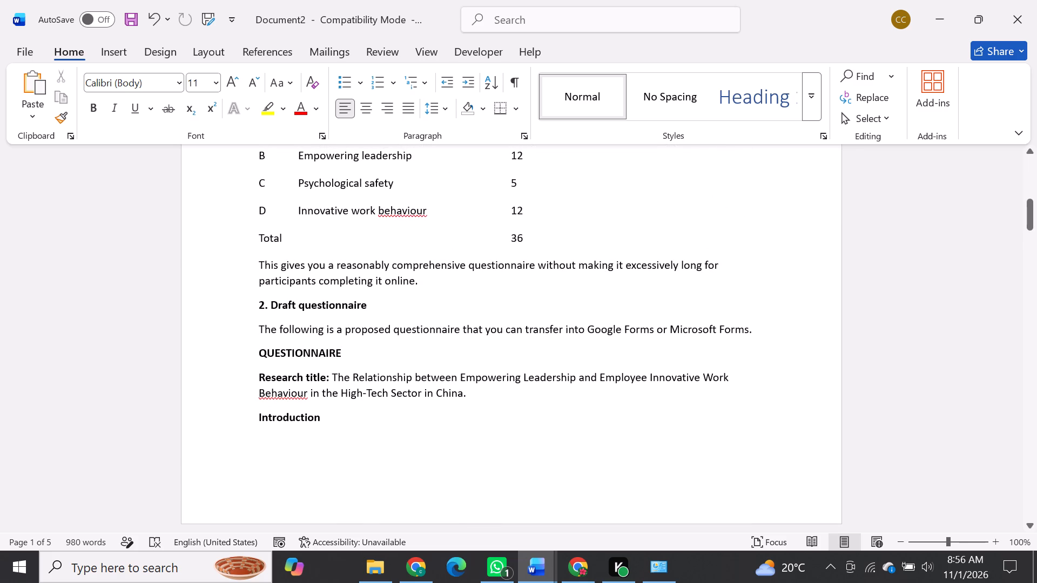
pyautogui.moveTo(334, 420); pyautogui.dragTo(259, 267)
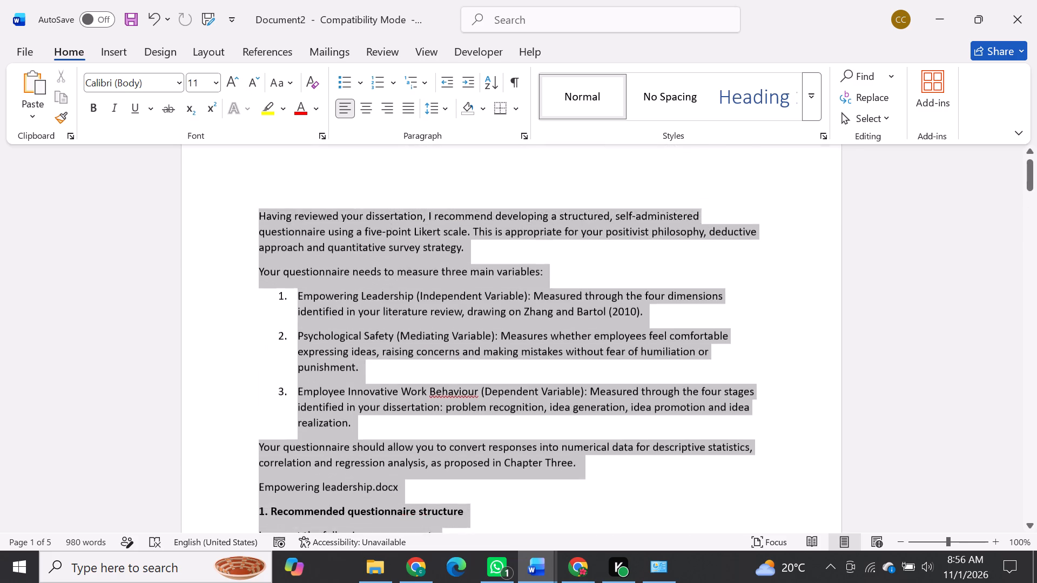
pyautogui.moveTo(259, 267); pyautogui.dragTo(238, 124)
pyautogui.press('BackSpace')
pyautogui.press('BackSpace')
pyautogui.press('BackSpace')
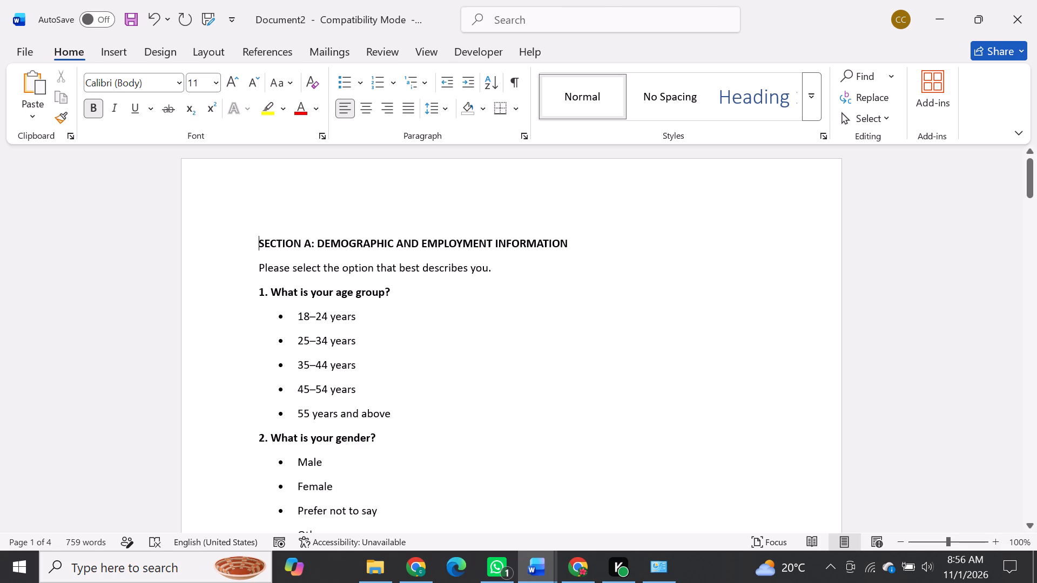
# Delete "AND EMPLOYMENT INFORMATION" from the Section A heading.
pyautogui.moveTo(570, 243); pyautogui.dragTo(411, 245)
pyautogui.press('BackSpace')
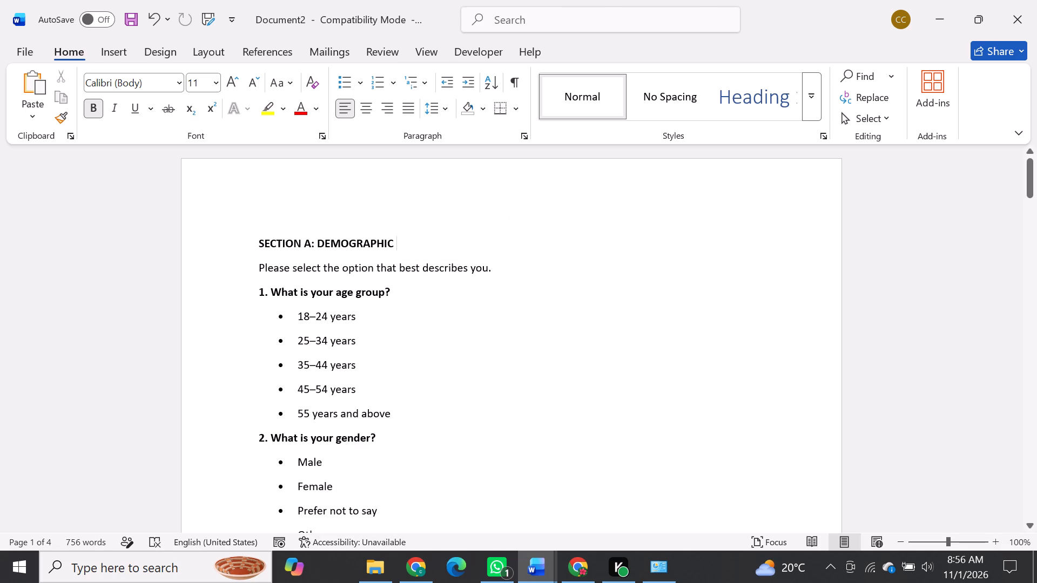
# Check the Empowering leadership document for the methodology paragraph describing how the questionnaire is divided into sections.
pyautogui.click(542, 579)
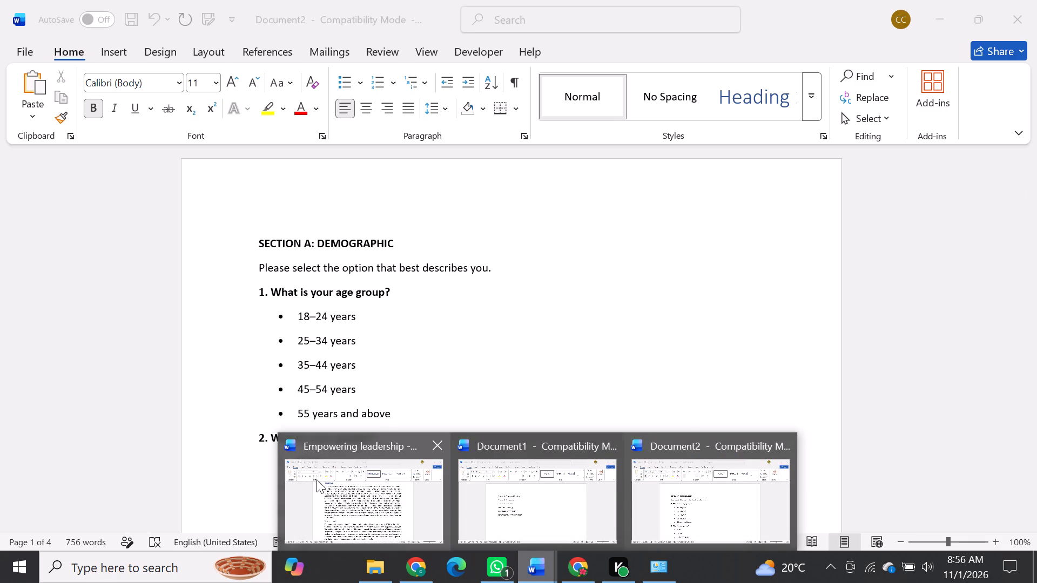
pyautogui.click(317, 479)
pyautogui.scroll(-20, 509, 388)
pyautogui.scroll(-7, 509, 388)
pyautogui.scroll(6, 509, 388)
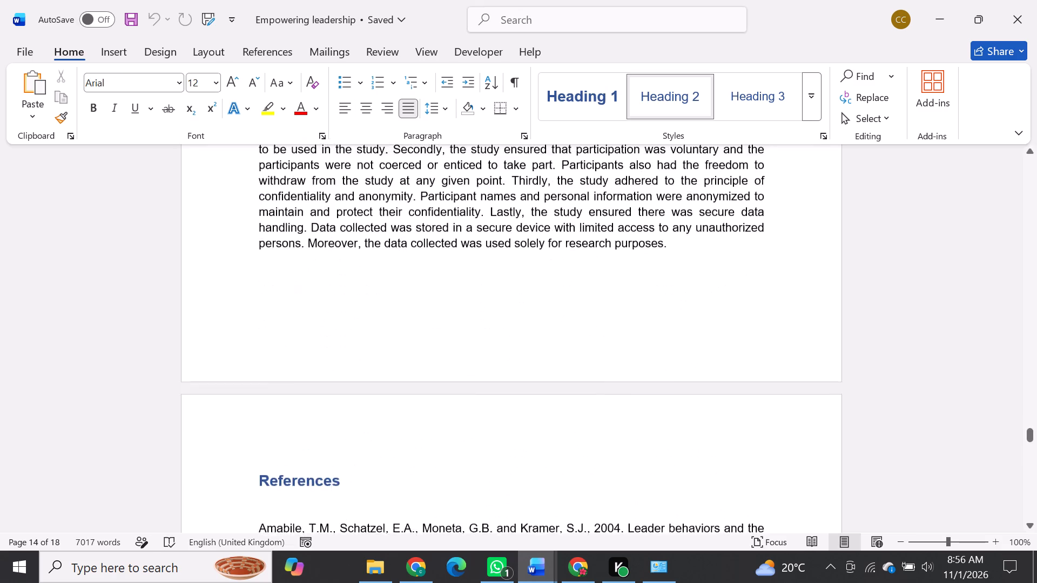
pyautogui.scroll(12, 509, 388)
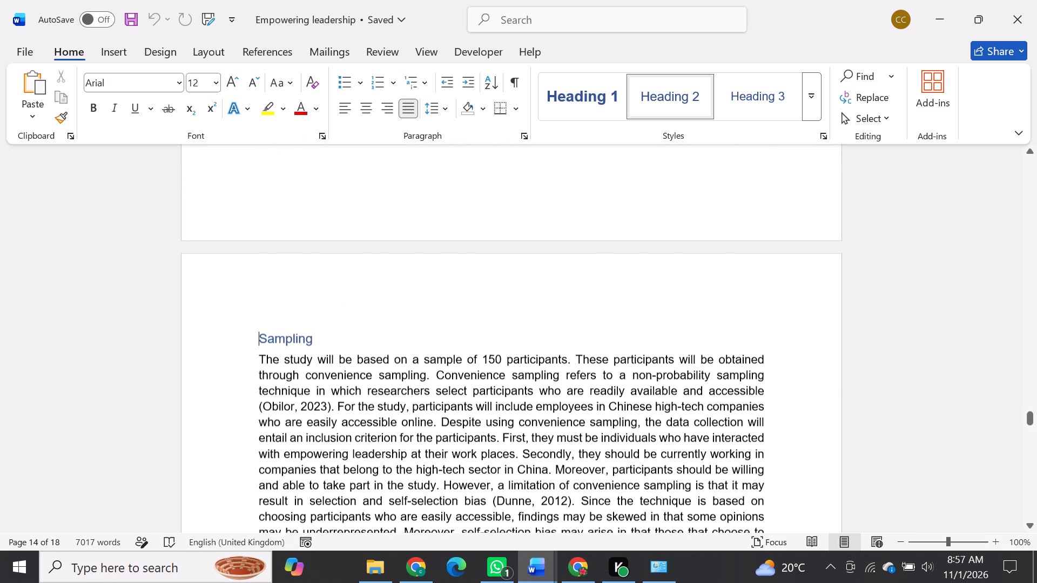
pyautogui.scroll(4, 509, 388)
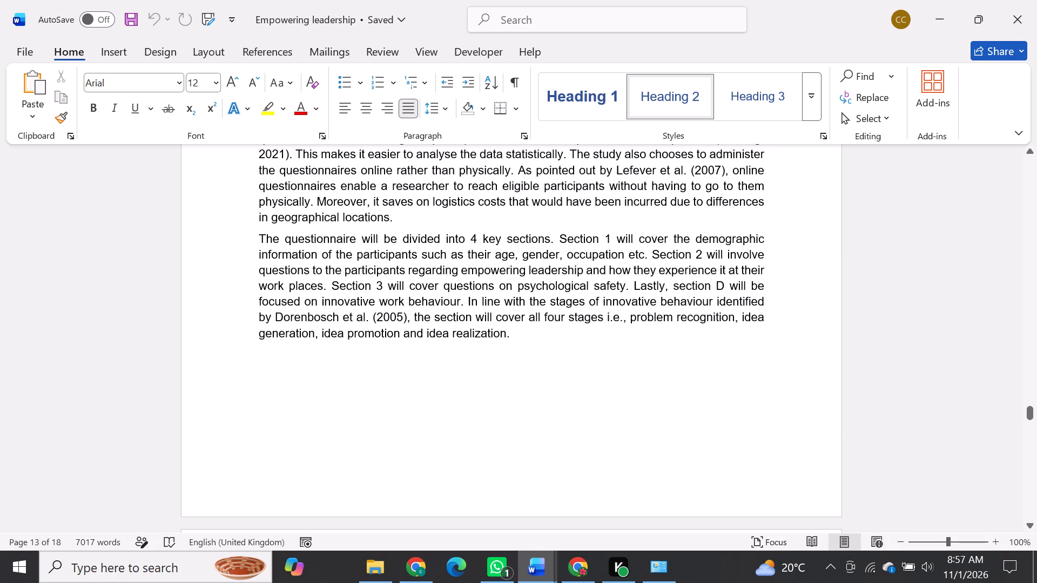
# Return to Document2 and add "INFORMATION" after "DEMOGRAPHIC" in the Section A heading.
pyautogui.click(542, 568)
pyautogui.click(685, 527)
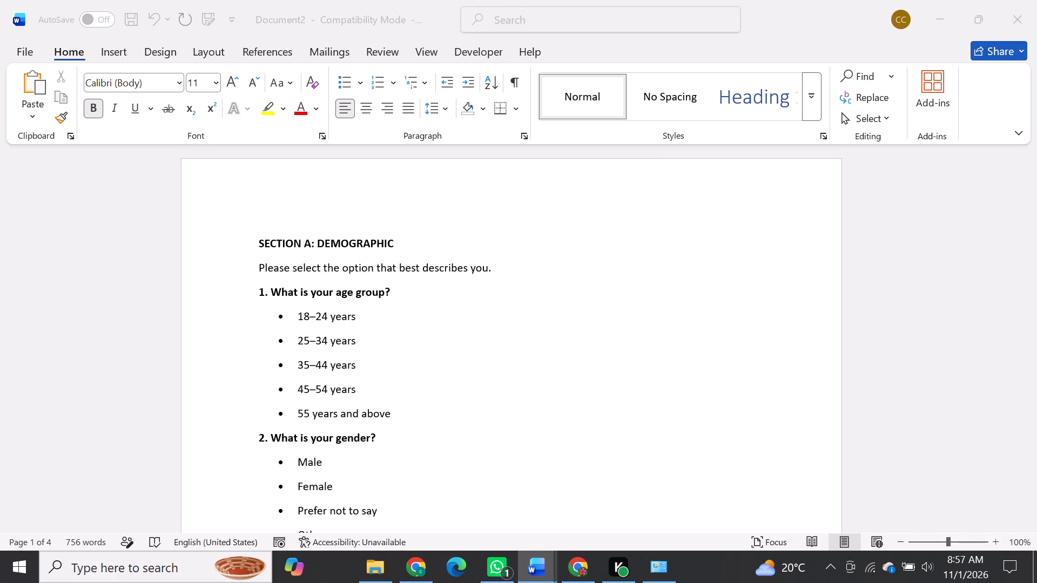
pyautogui.press('i')
pyautogui.press('BackSpace')
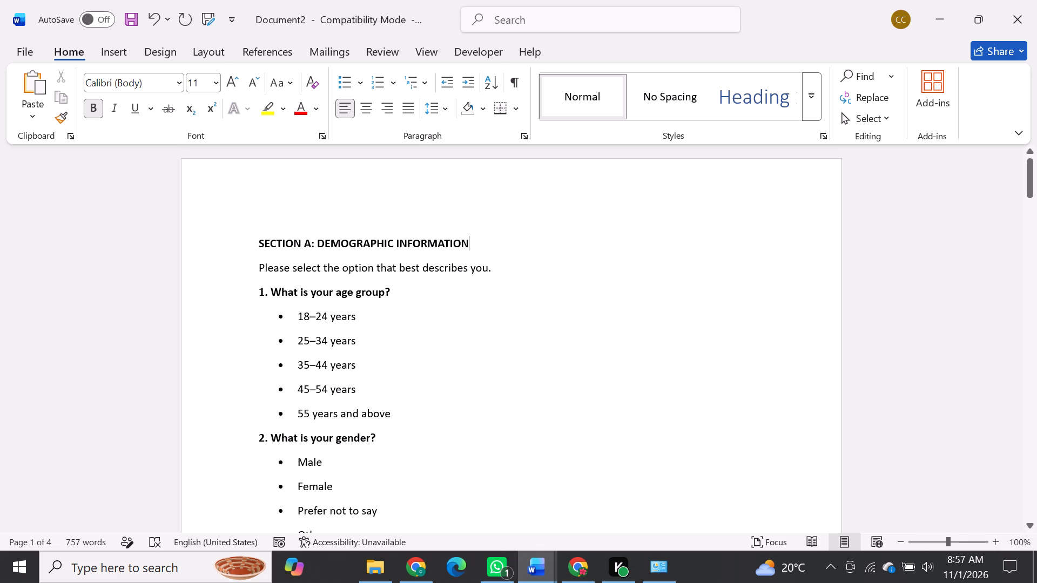
# Delete the horizontal divider line above the Section B: Empowering Leadership heading.
pyautogui.scroll(-10, 376, 323)
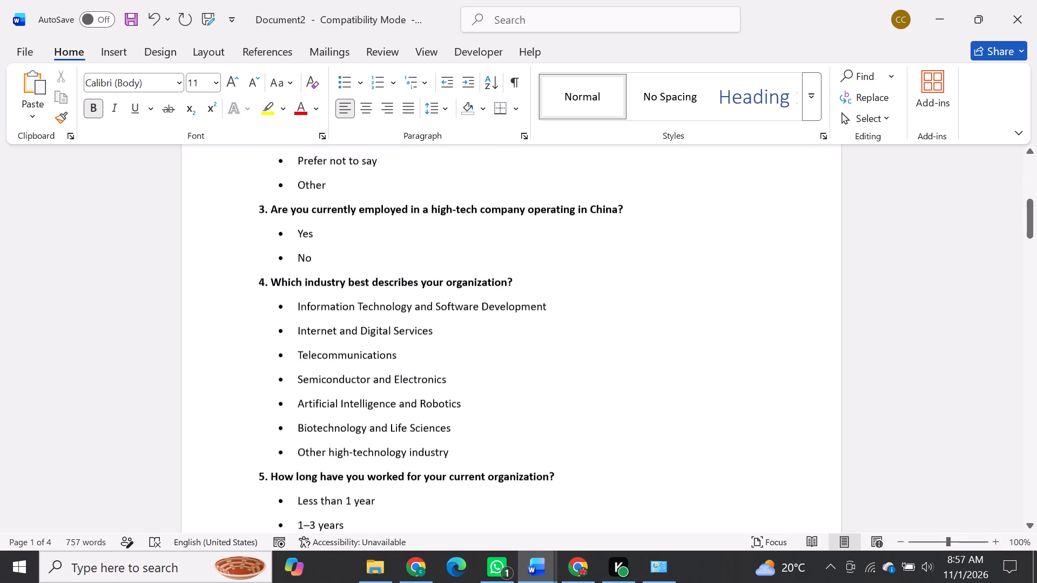
pyautogui.scroll(-13, 376, 323)
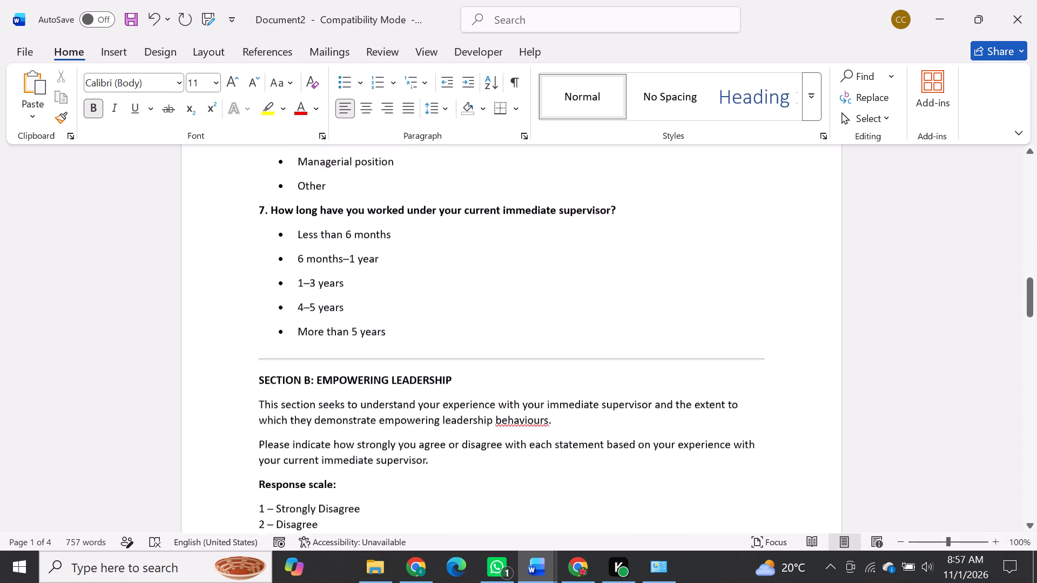
pyautogui.scroll(-2, 376, 323)
pyautogui.click(213, 229)
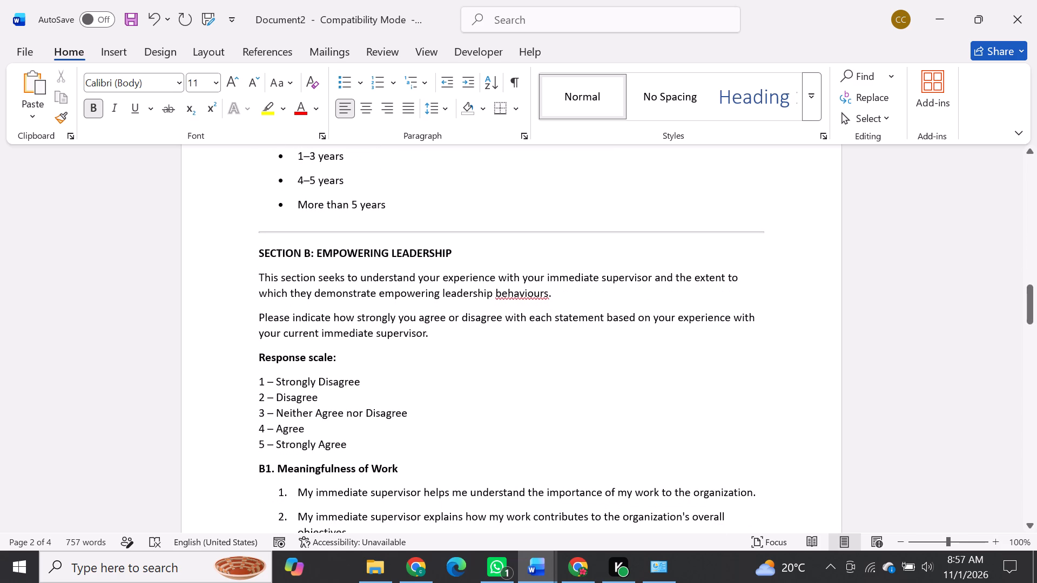
pyautogui.press('BackSpace')
# Delete the horizontal divider line above the Section C: Psychological Safety heading.
pyautogui.scroll(-1, 421, 419)
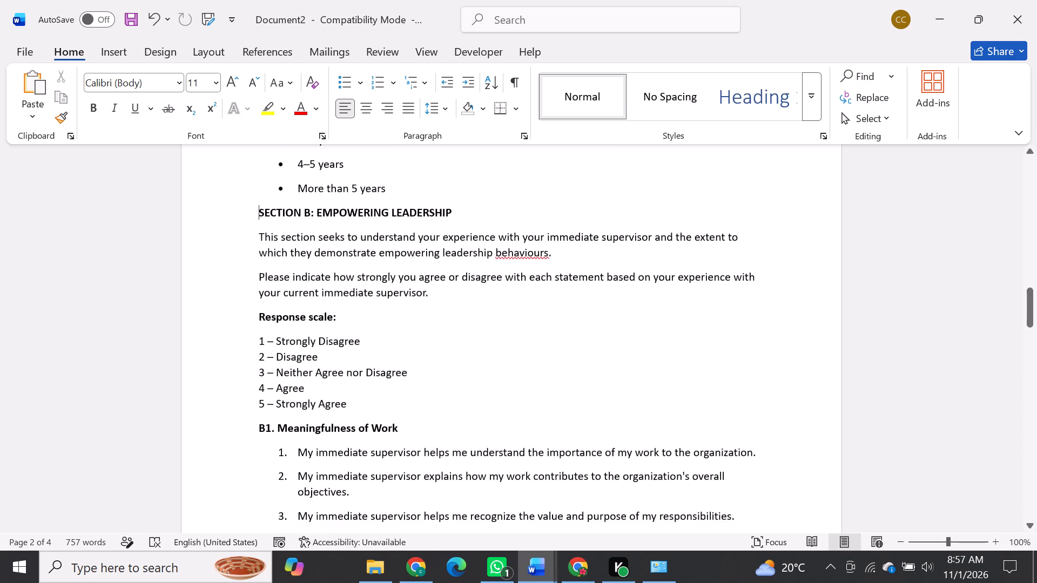
pyautogui.scroll(-6, 421, 419)
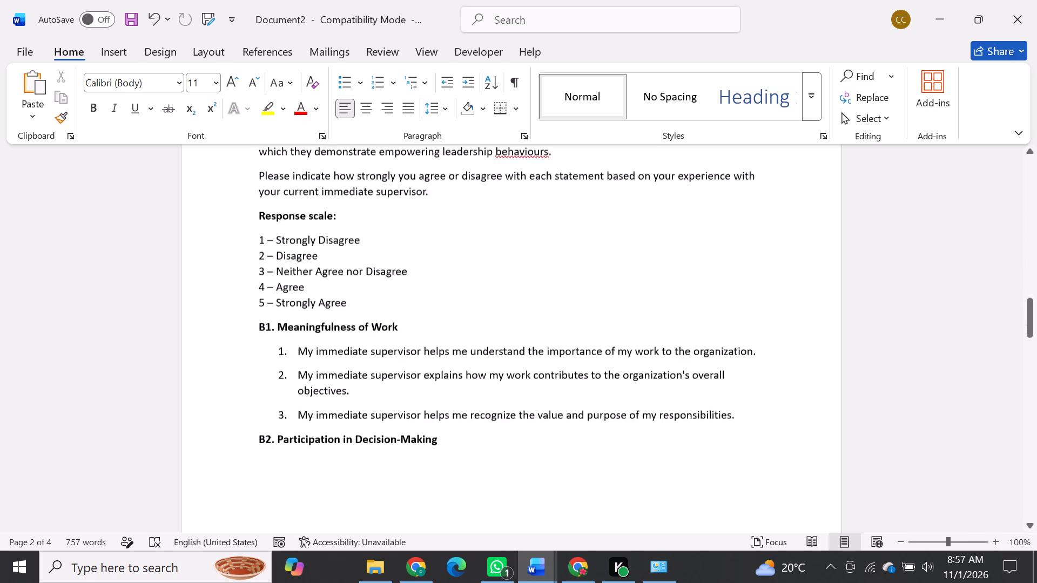
pyautogui.scroll(-7, 421, 419)
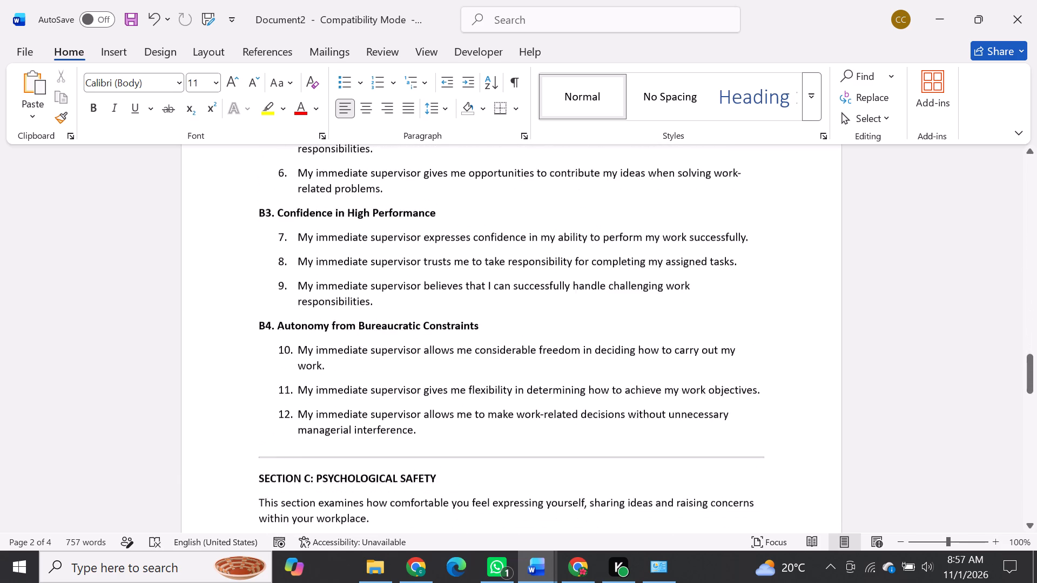
pyautogui.scroll(-2, 421, 419)
pyautogui.click(224, 345)
pyautogui.press('BackSpace')
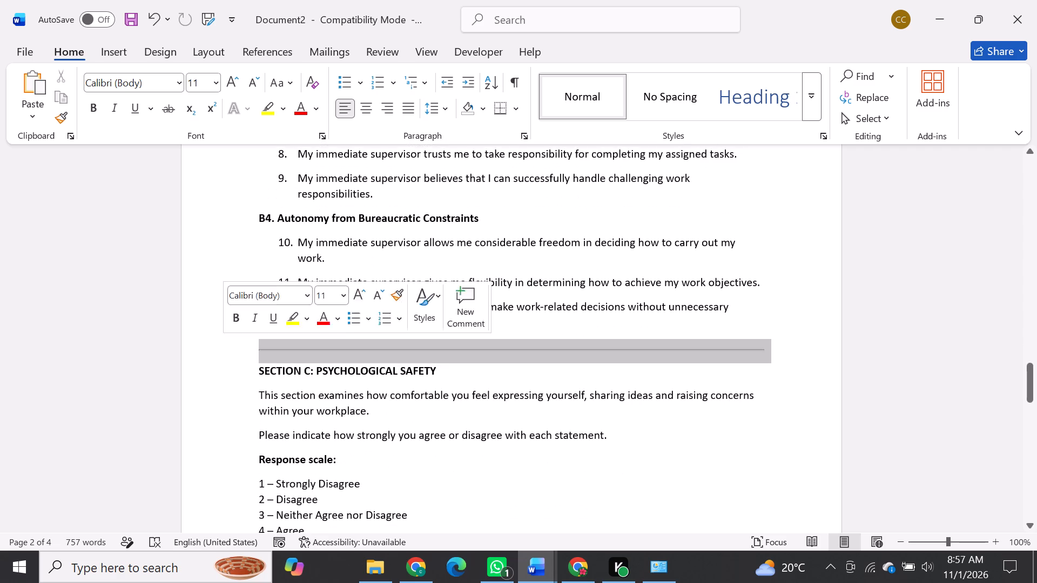
# Delete the horizontal divider line above the Section D: Employee Innovative Work Behaviour heading.
pyautogui.scroll(-12, 374, 424)
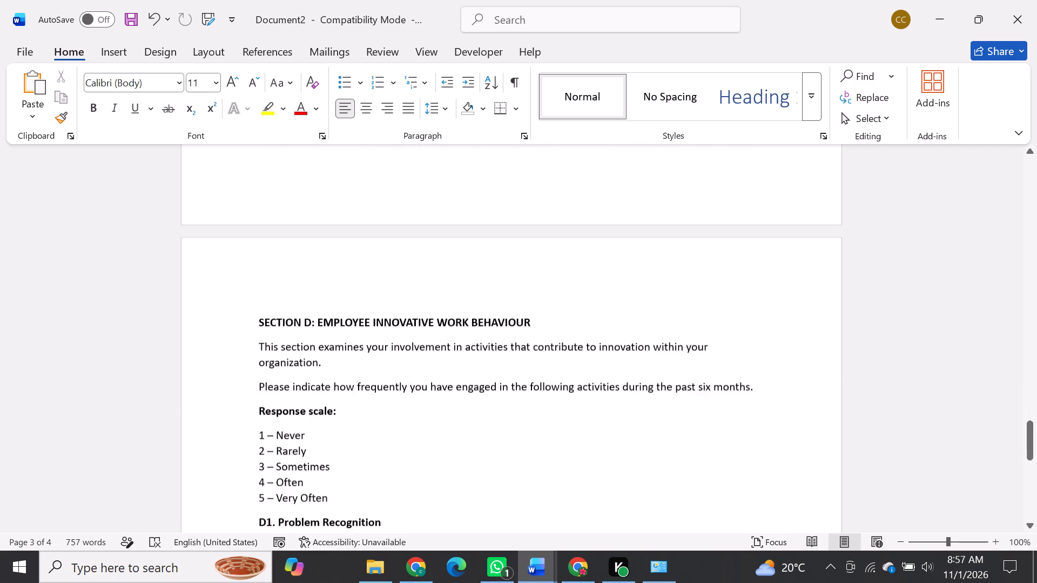
pyautogui.scroll(2, 374, 424)
pyautogui.click(219, 237)
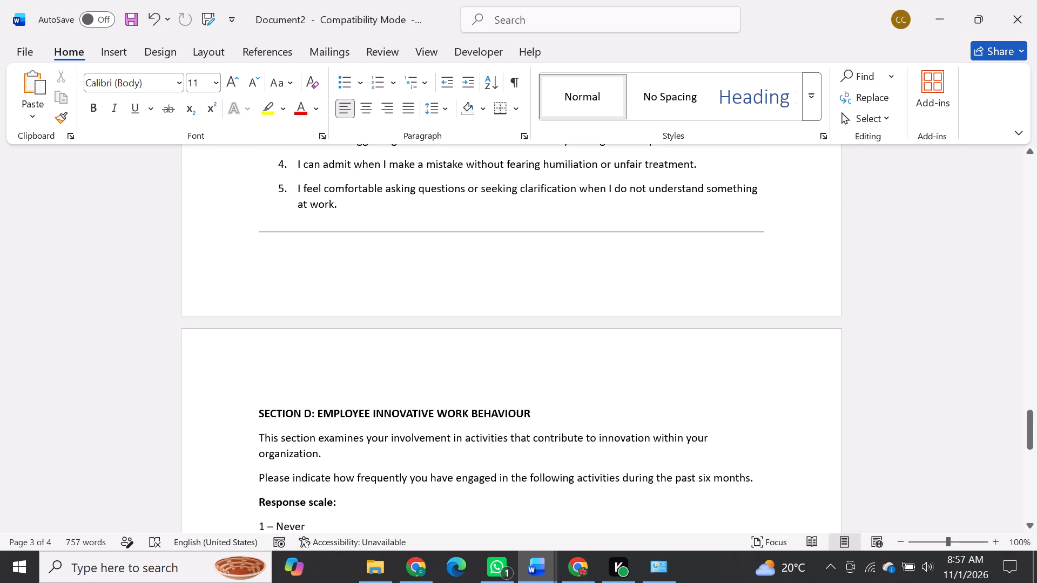
pyautogui.press('BackSpace')
pyautogui.scroll(5, 460, 412)
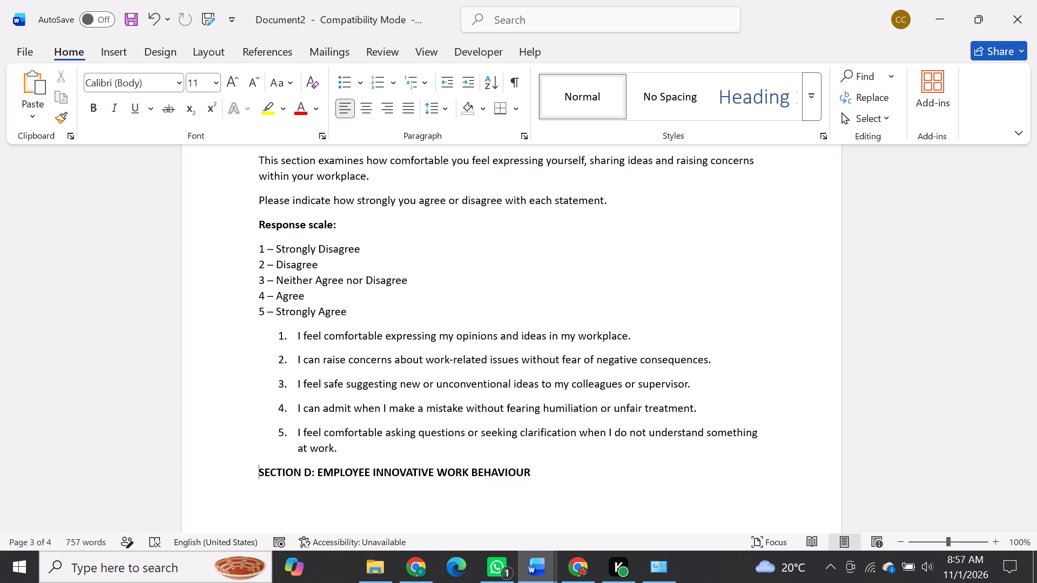
# Review the Section D items through the end of the questionnaire and look back over the earlier sections up to Section A.
pyautogui.scroll(-4, 460, 412)
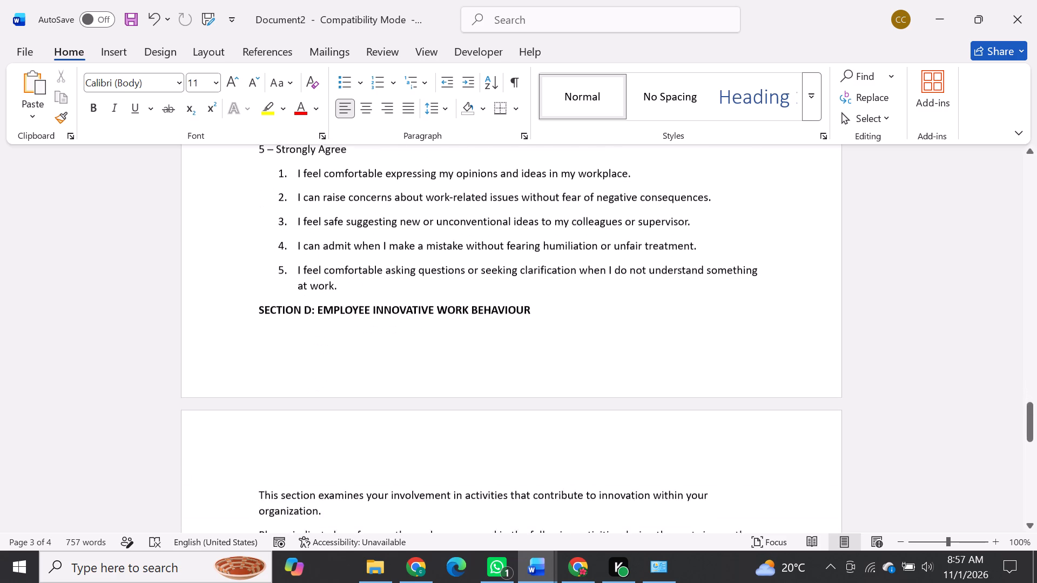
pyautogui.scroll(-8, 460, 412)
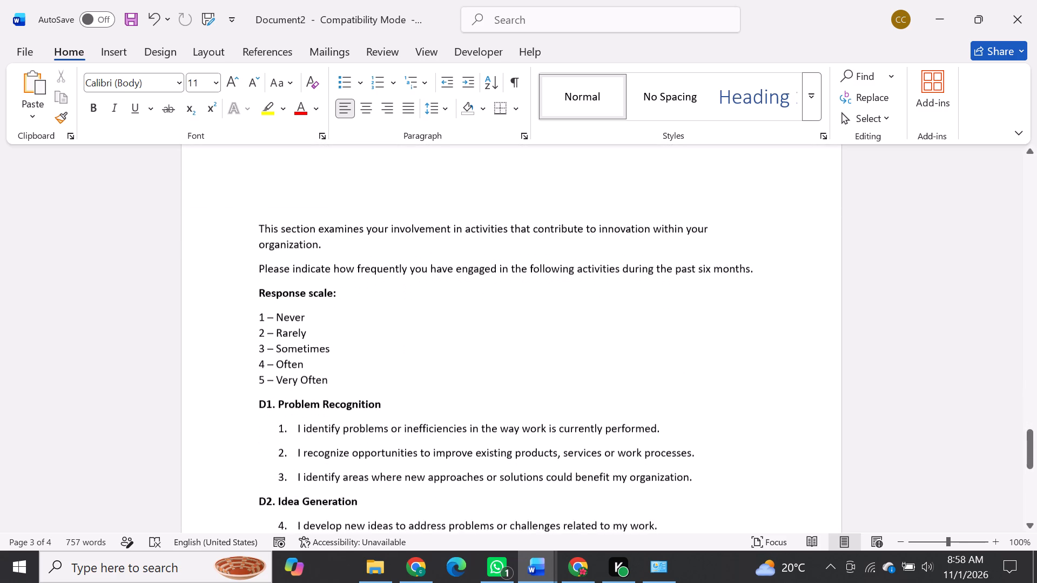
pyautogui.click(460, 412)
pyautogui.scroll(-1, 460, 412)
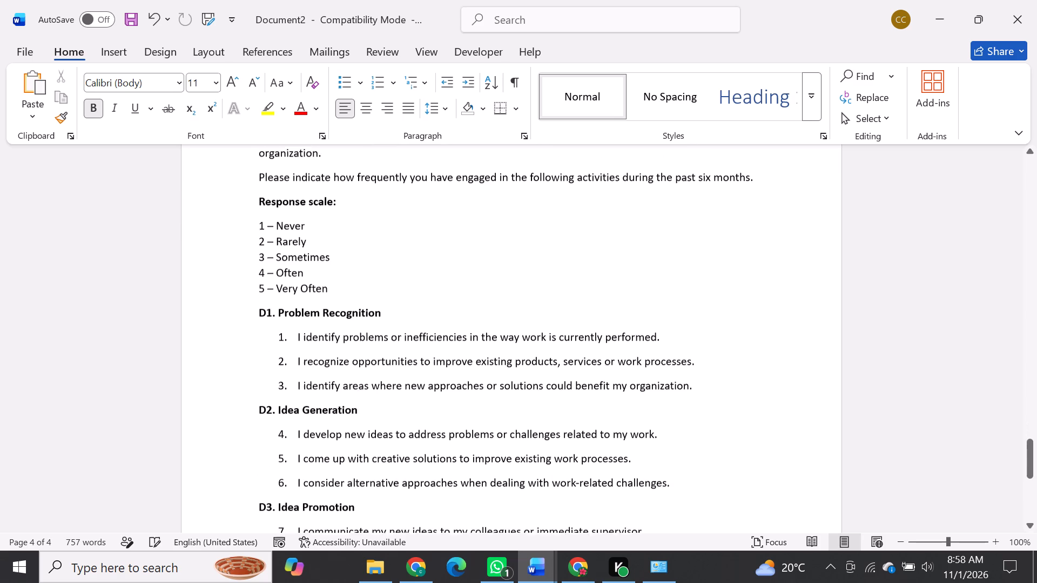
pyautogui.scroll(-7, 460, 412)
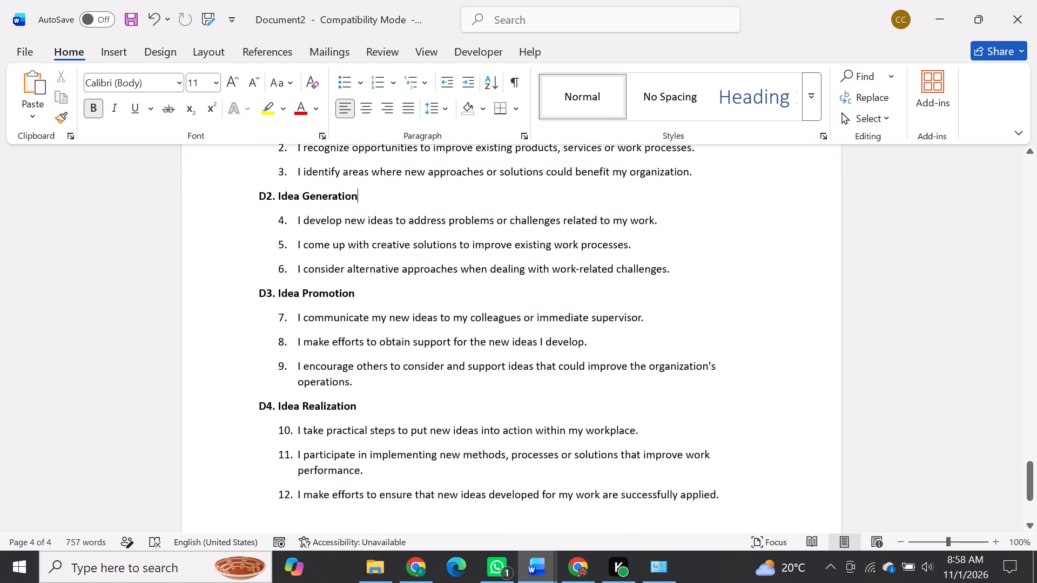
pyautogui.scroll(-4, 460, 412)
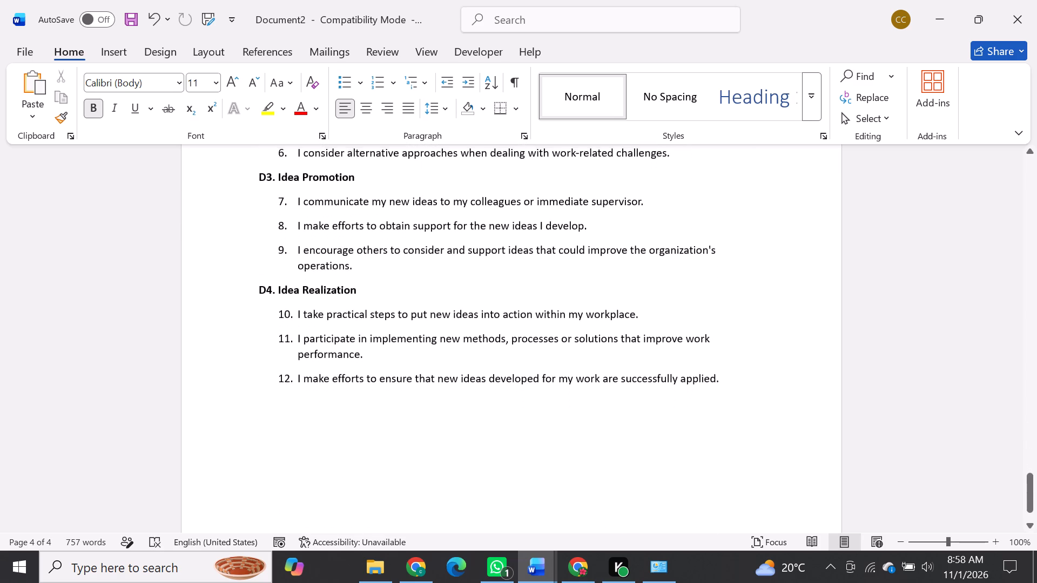
pyautogui.scroll(3, 473, 376)
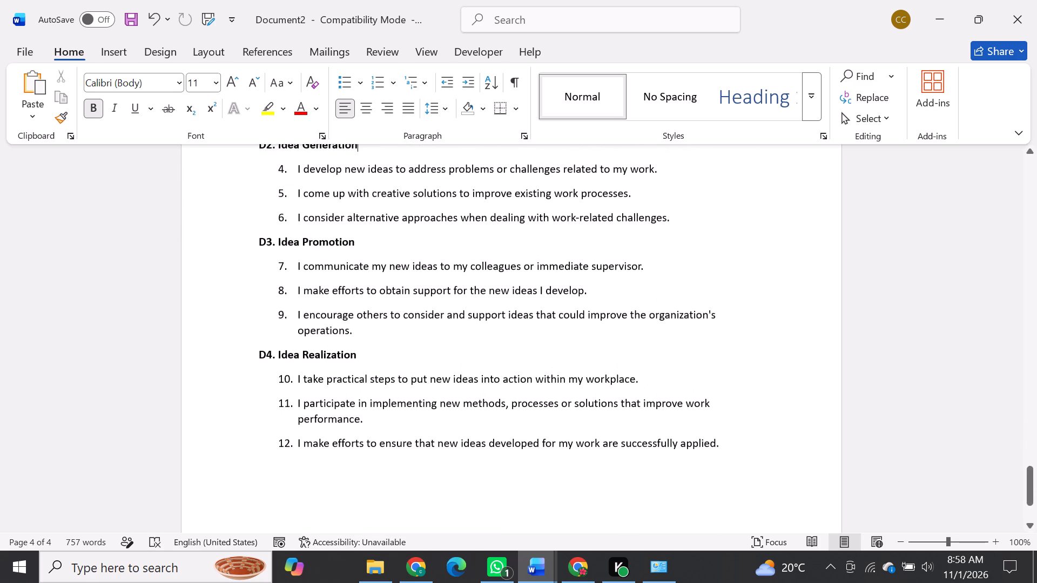
pyautogui.scroll(1, 473, 376)
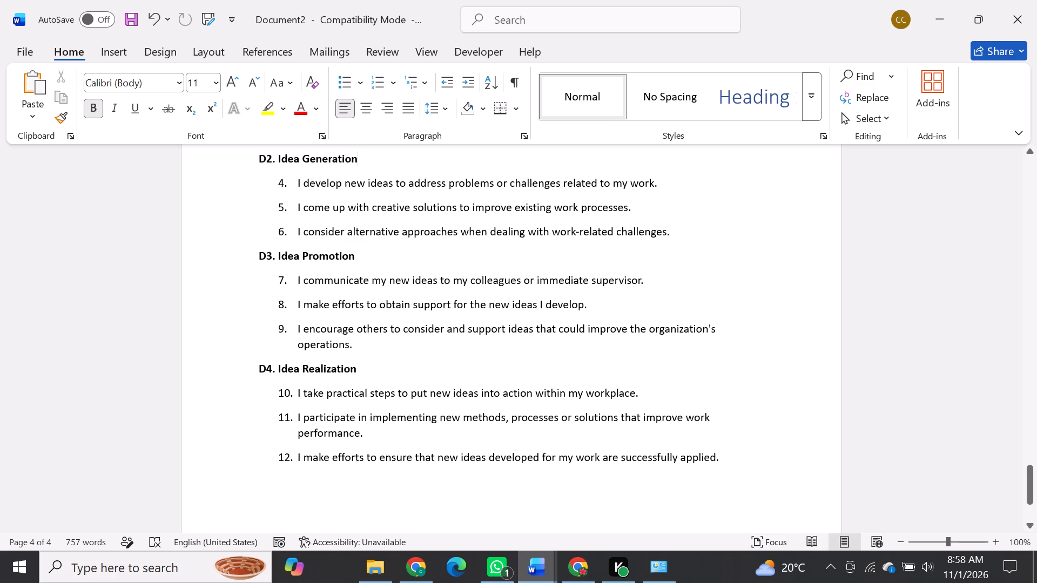
pyautogui.scroll(3, 473, 376)
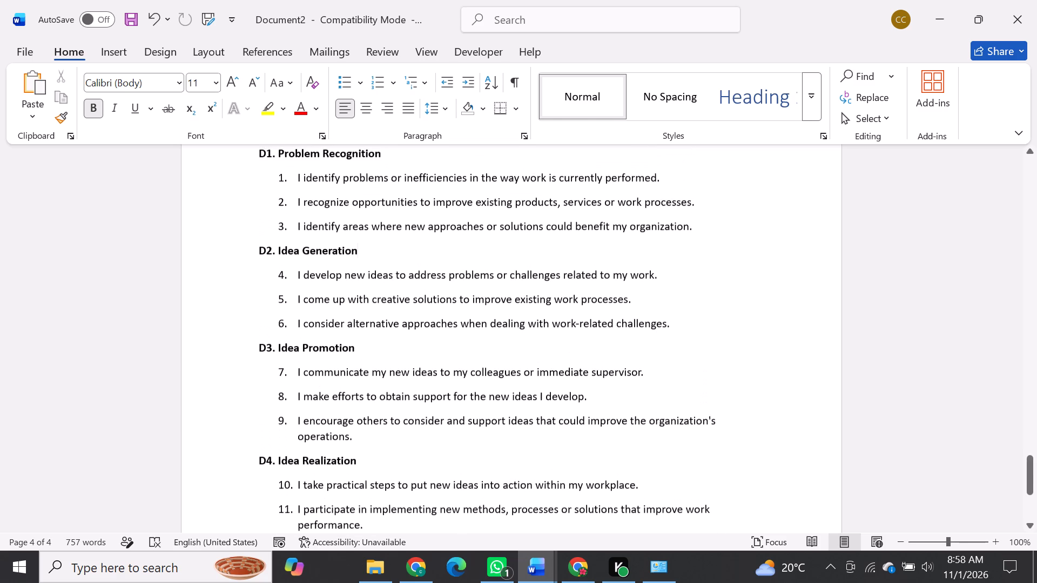
pyautogui.scroll(4, 473, 376)
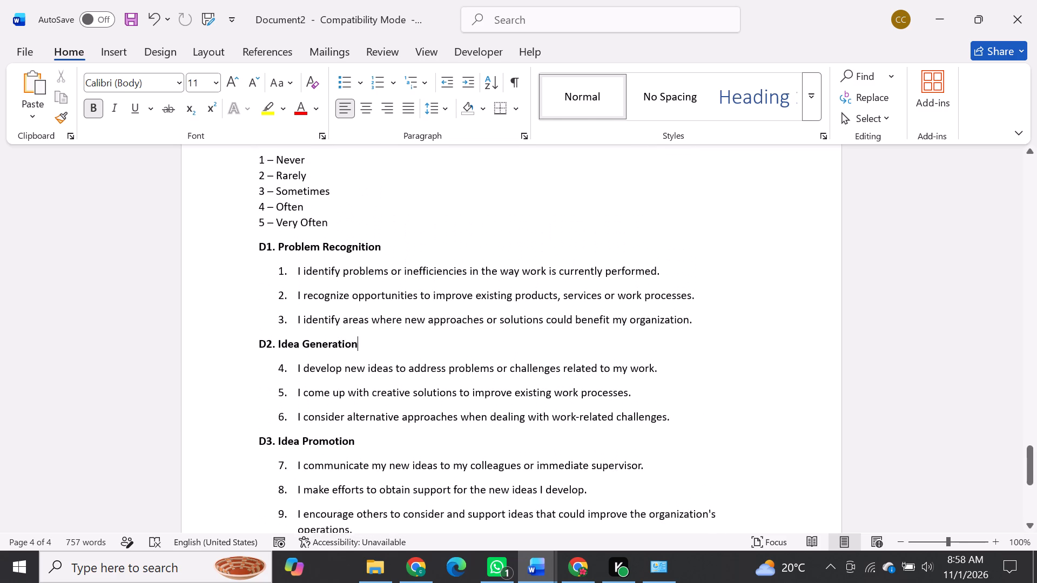
pyautogui.scroll(6, 479, 397)
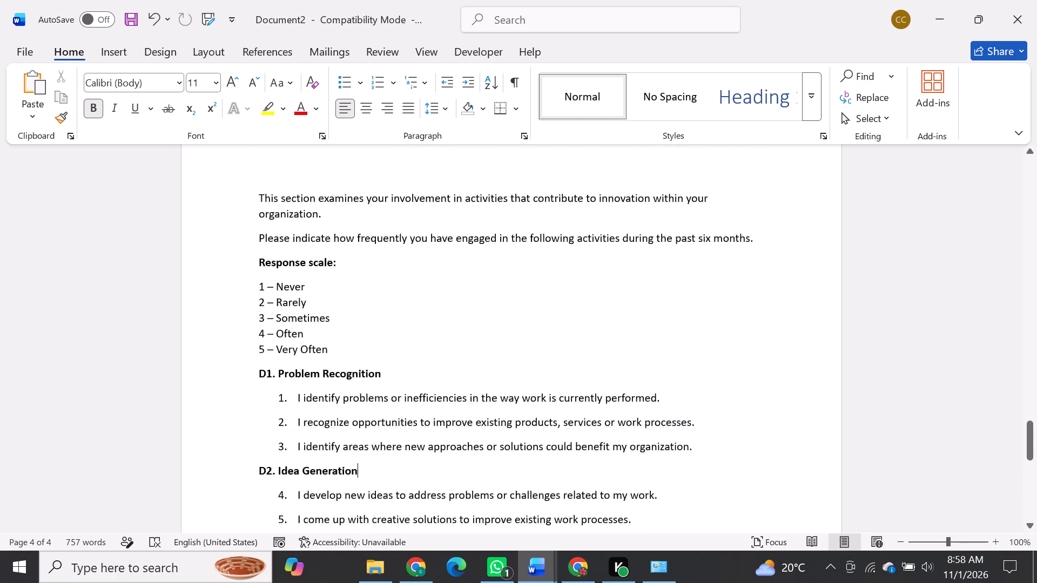
pyautogui.scroll(10, 479, 397)
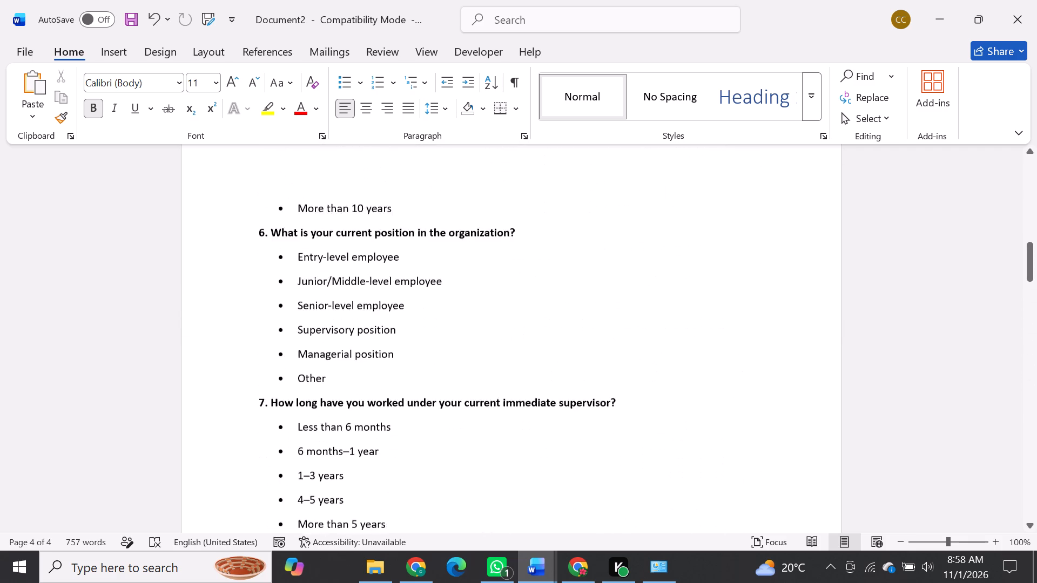
pyautogui.scroll(6, 479, 397)
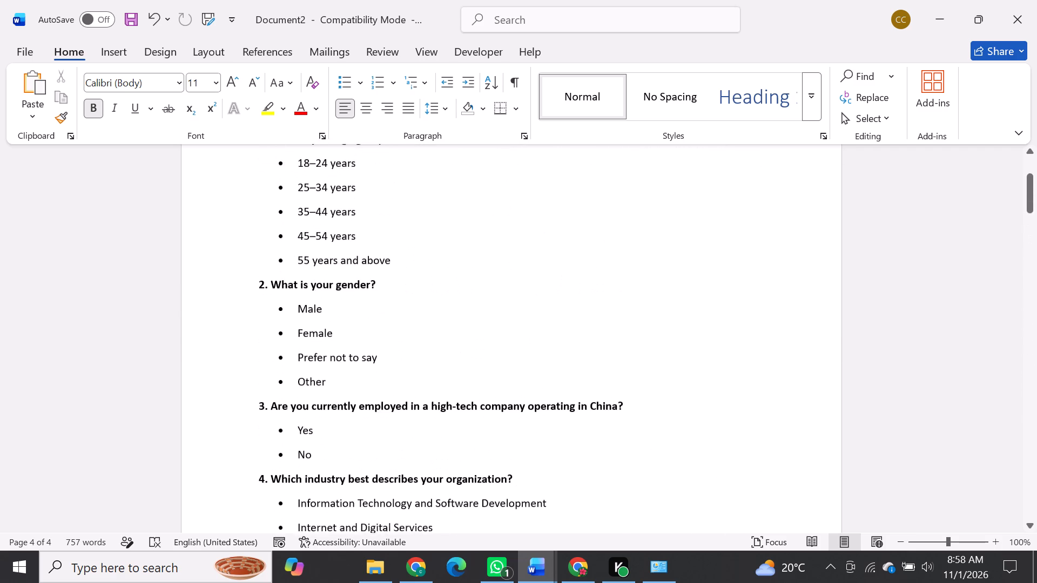
pyautogui.scroll(7, 479, 397)
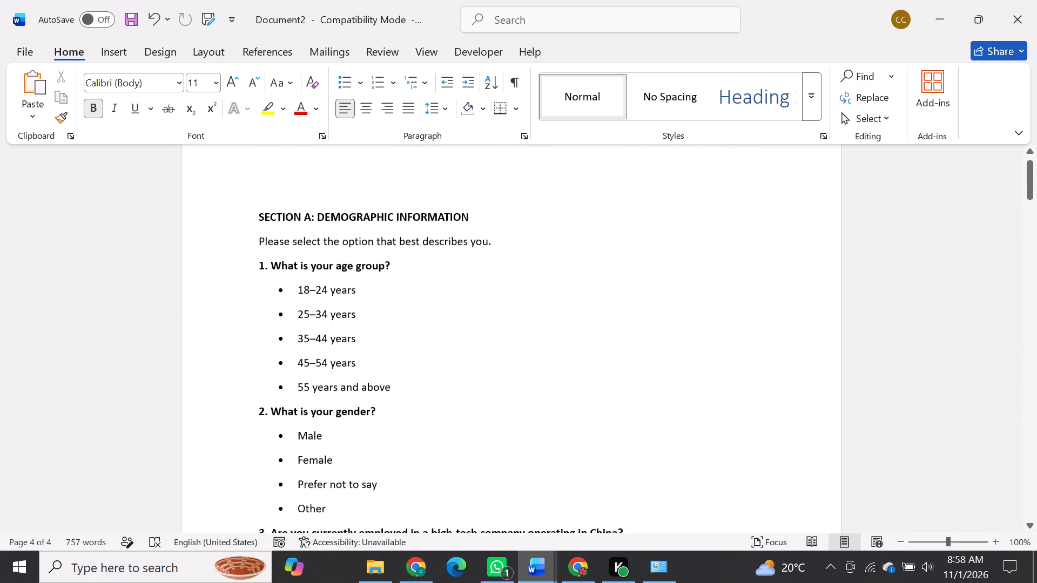
# Delete the instruction line "Please select the option that best describes you." beneath the Section A heading.
pyautogui.scroll(2, 479, 397)
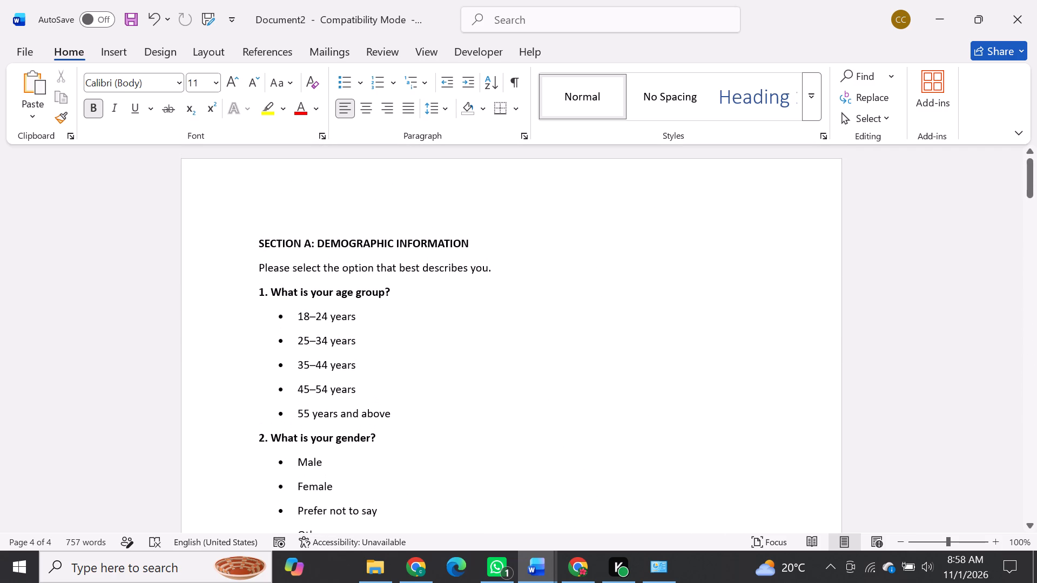
pyautogui.click(237, 269)
pyautogui.press('BackSpace')
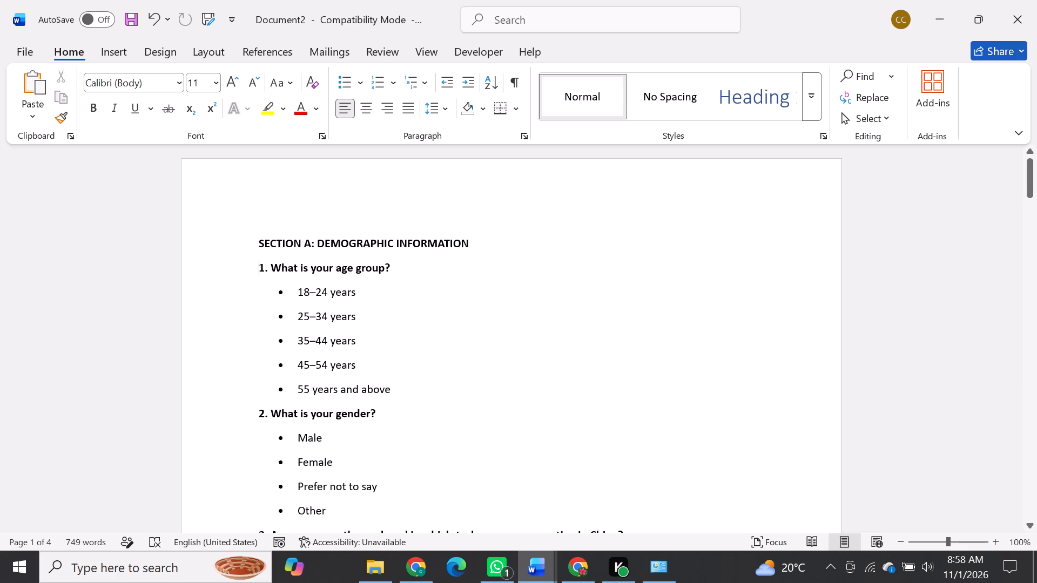
# Review the first demographic questions in Section A, from age group through the organization's industry.
pyautogui.scroll(-4, 359, 376)
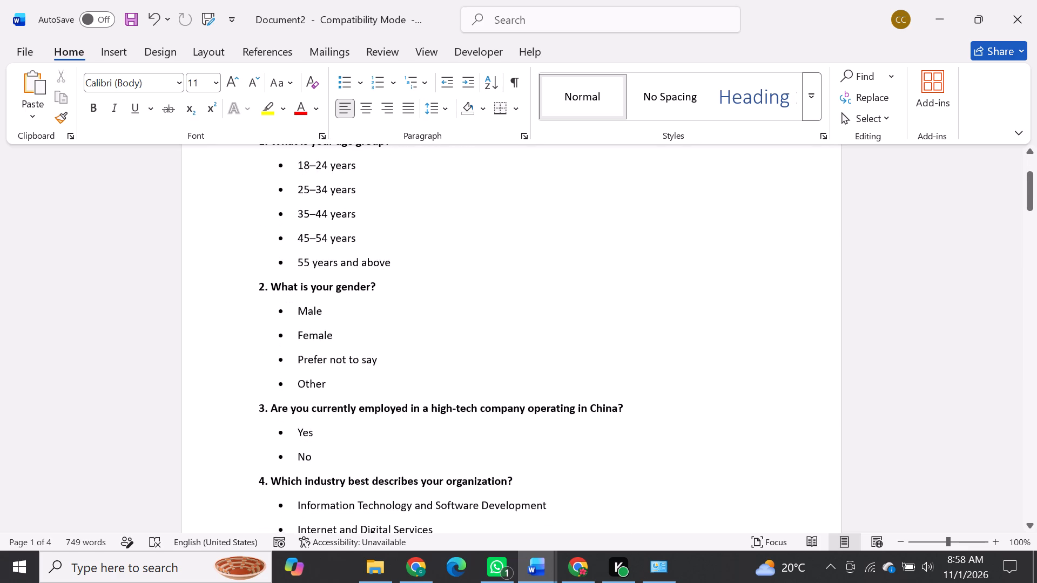
pyautogui.scroll(-4, 359, 376)
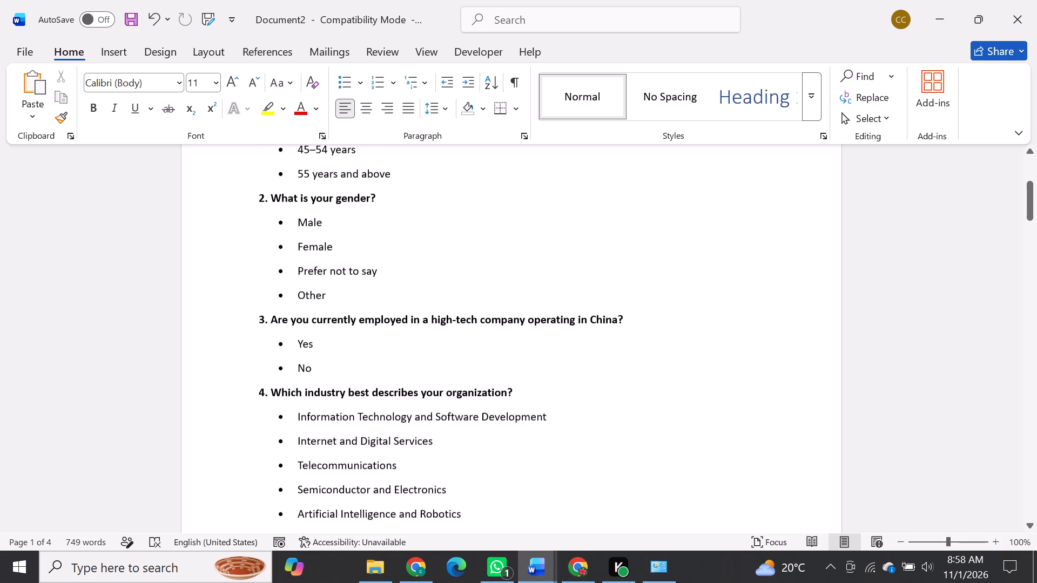
pyautogui.scroll(-2, 359, 376)
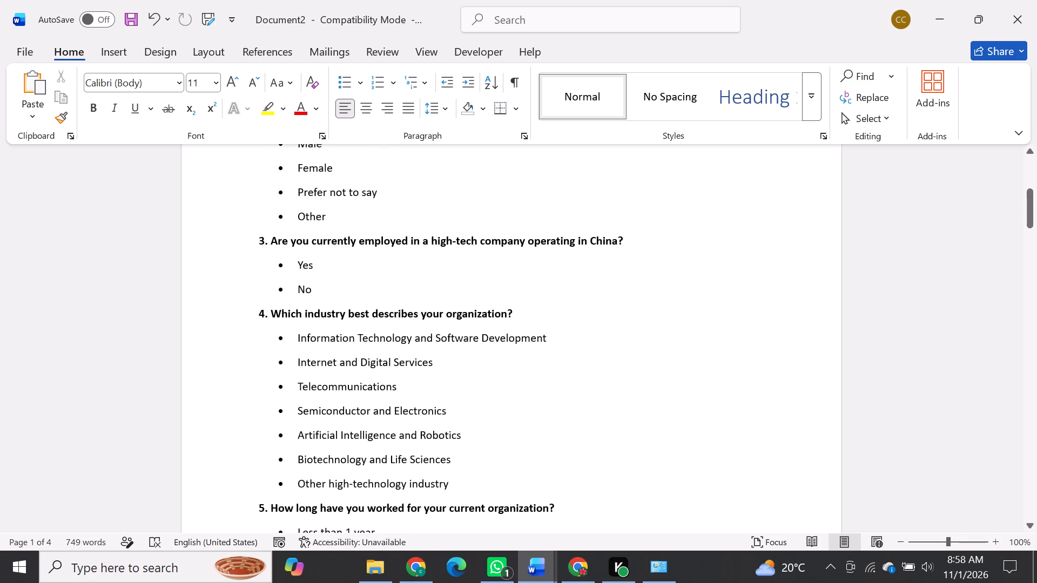
pyautogui.scroll(-1, 359, 376)
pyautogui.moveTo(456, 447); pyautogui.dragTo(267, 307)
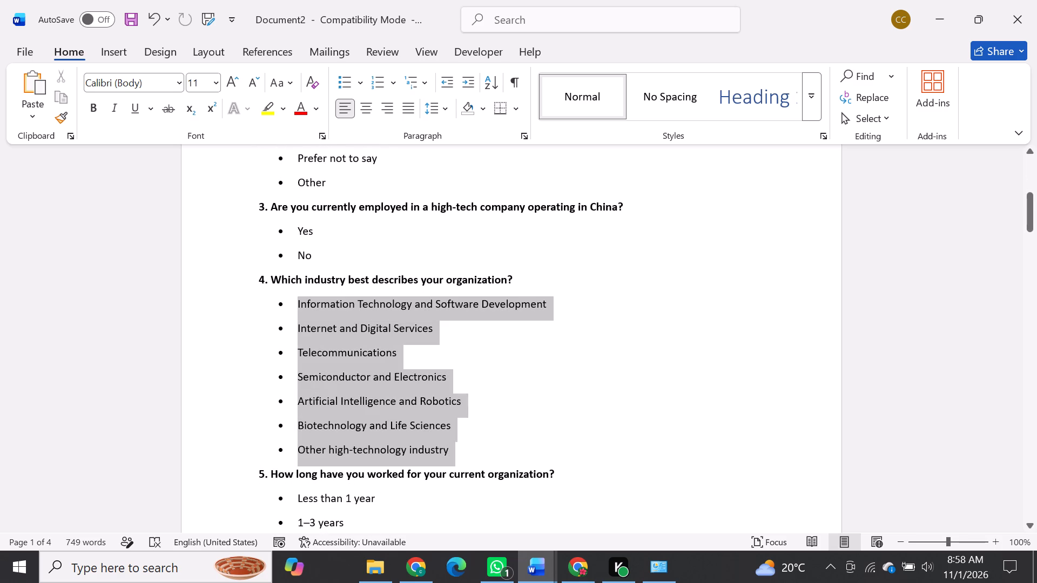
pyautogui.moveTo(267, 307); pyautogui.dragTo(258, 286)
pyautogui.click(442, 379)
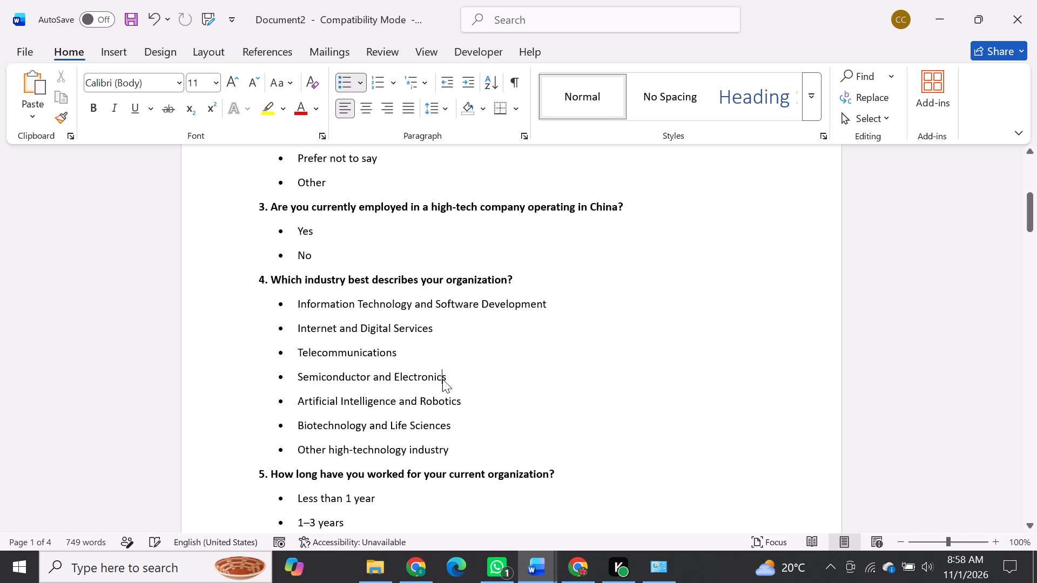
# Delete question 7 about time worked under the immediate supervisor, including all its answer options and the leftover blank line.
pyautogui.scroll(-5, 442, 379)
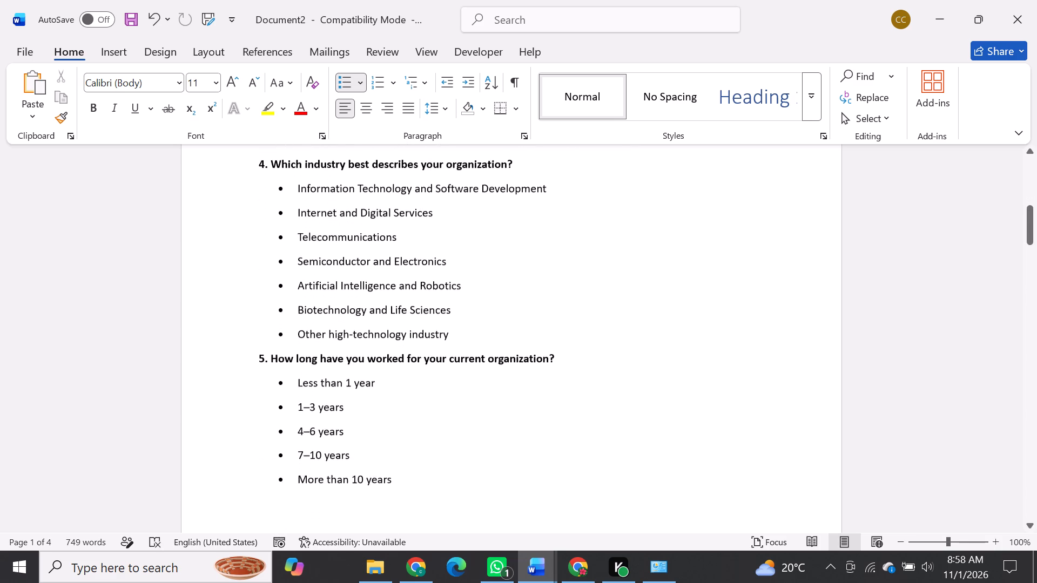
pyautogui.scroll(-1, 442, 379)
pyautogui.scroll(-1, 401, 363)
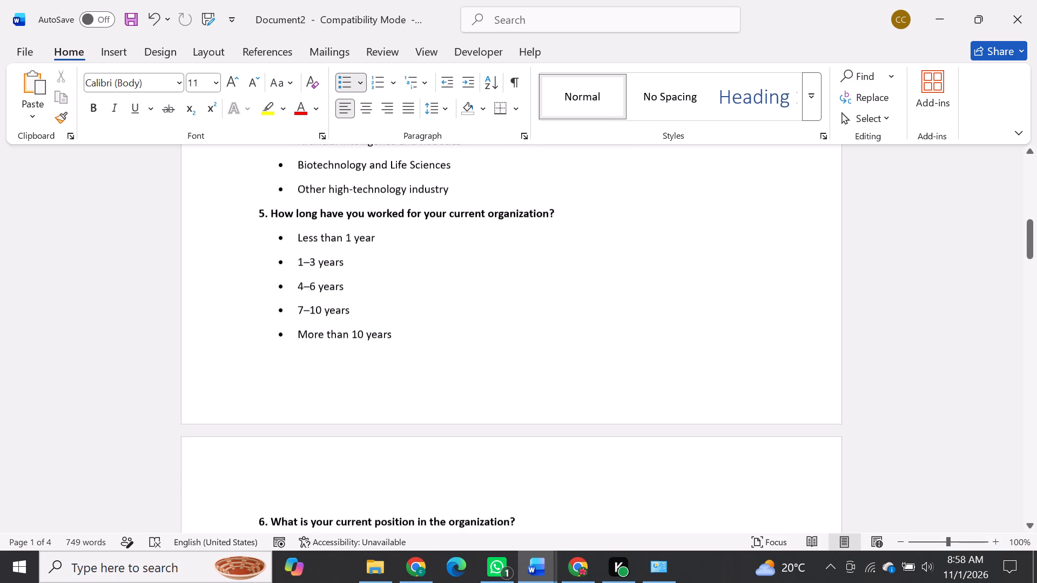
pyautogui.scroll(-6, 401, 363)
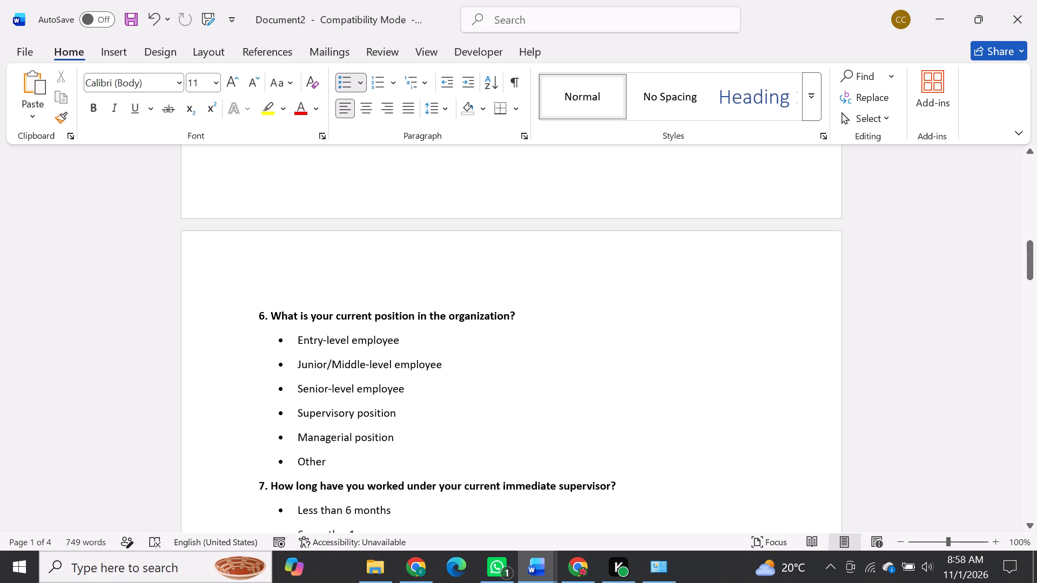
pyautogui.scroll(-3, 329, 456)
pyautogui.moveTo(395, 486); pyautogui.dragTo(301, 410)
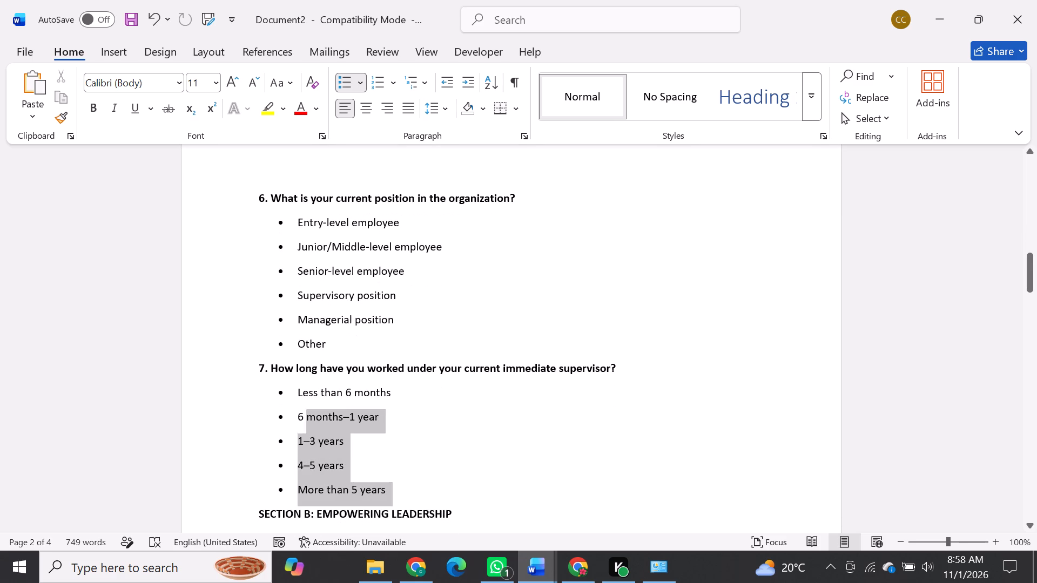
pyautogui.moveTo(301, 410); pyautogui.dragTo(264, 371)
pyautogui.press('BackSpace')
pyautogui.press('BackSpace')
pyautogui.press('BackSpace')
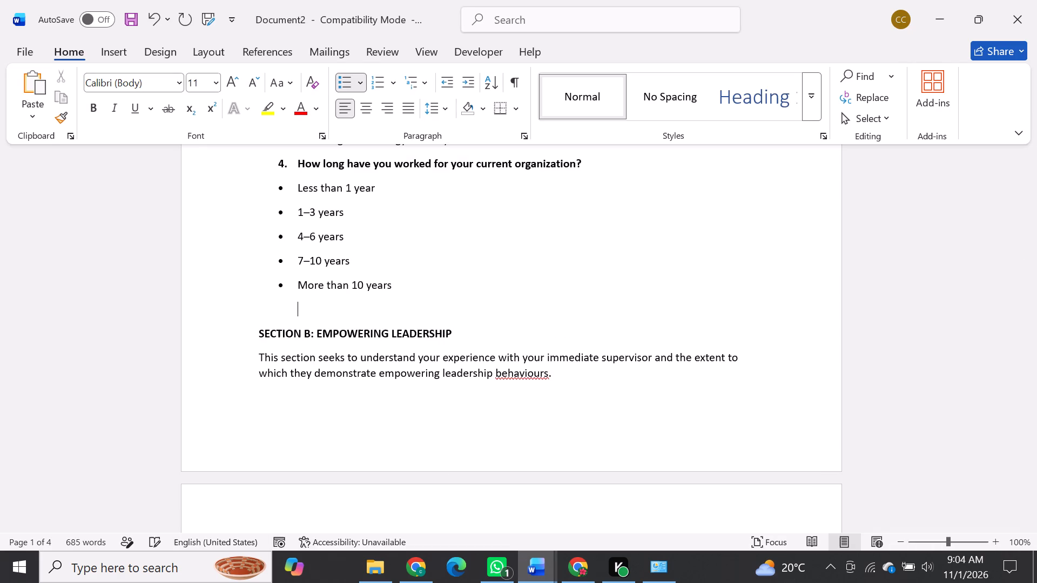
pyautogui.press('BackSpace')
pyautogui.press('BackSpace')
pyautogui.write('5.')
pyautogui.press('space')
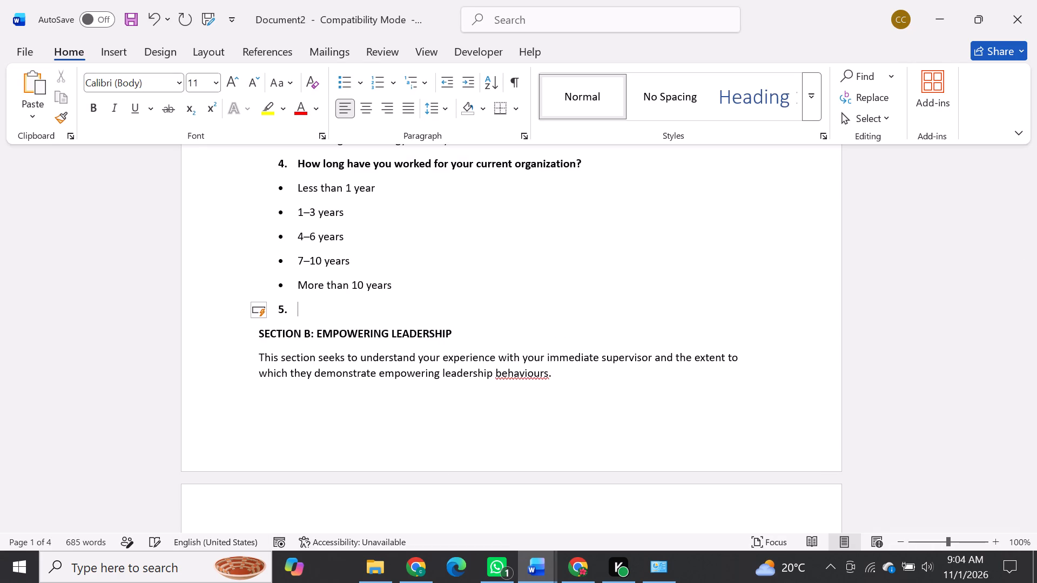
pyautogui.hotkey('ctrl', 'v')
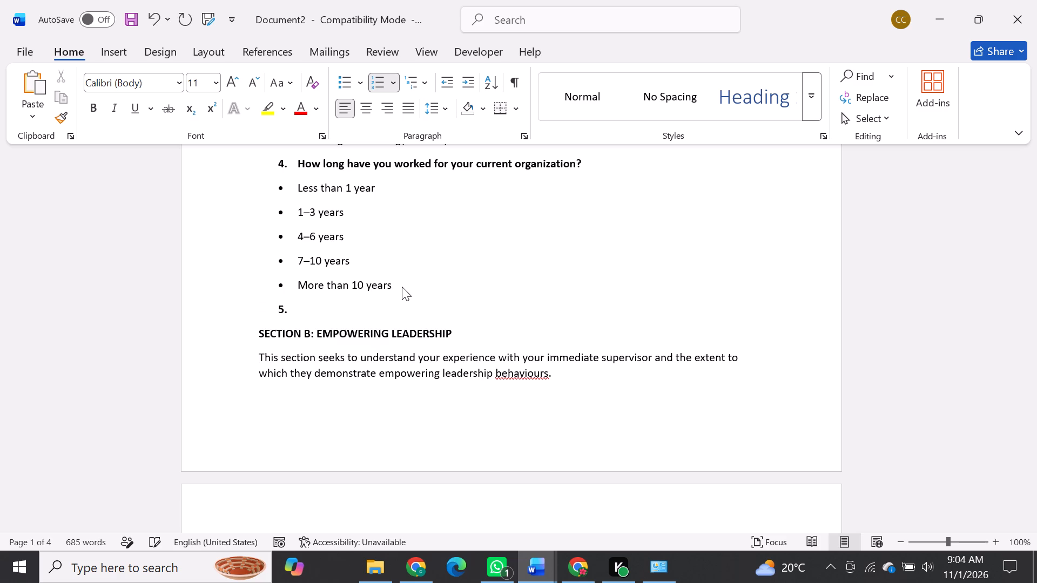
pyautogui.click(320, 294)
pyautogui.click(356, 270)
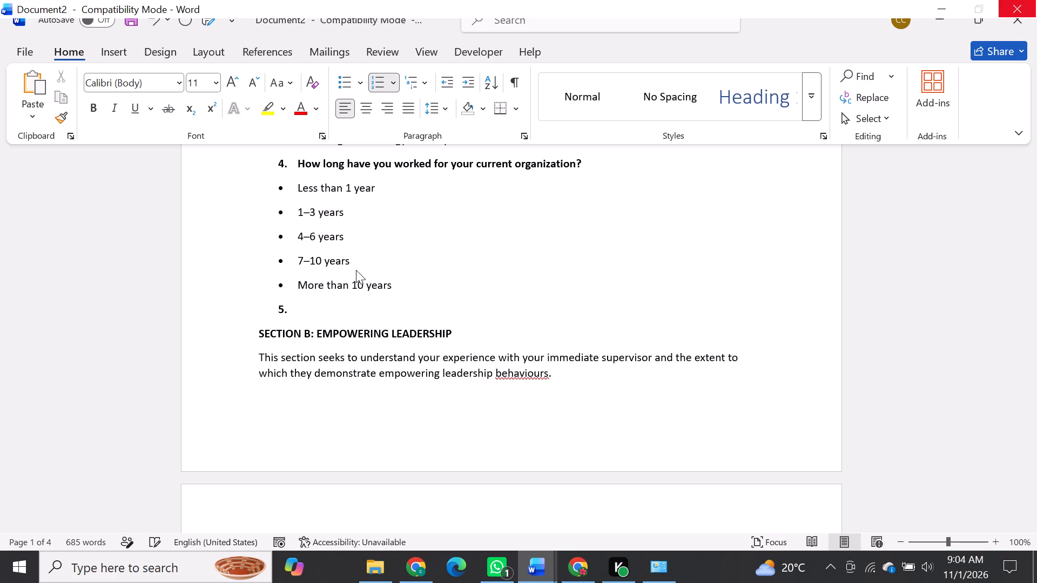
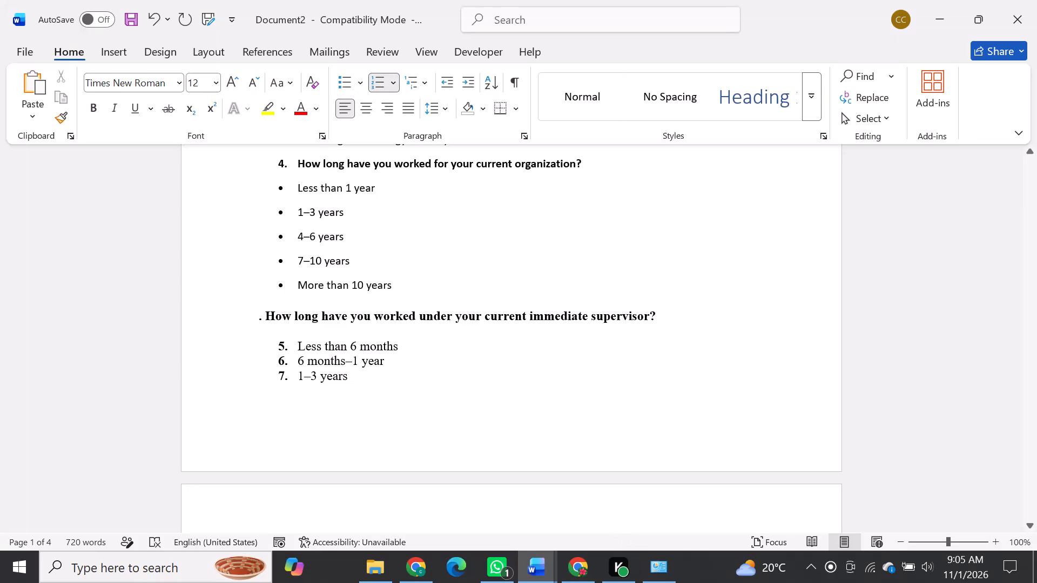
# Replace the leftover period before the question about time under the current immediate supervisor with automatic list number 5.
pyautogui.click(267, 315)
pyautogui.press('BackSpace')
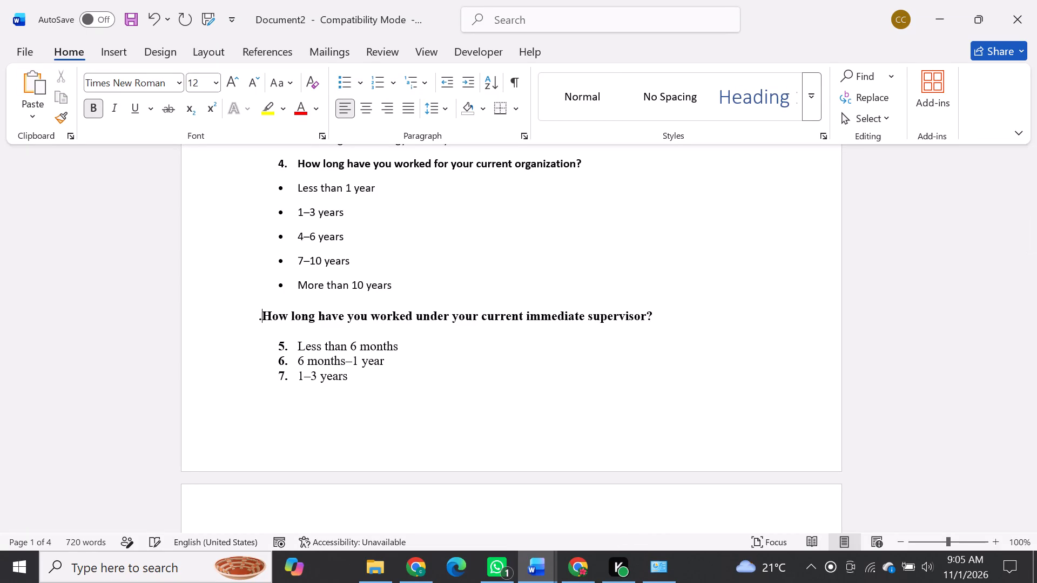
pyautogui.press('BackSpace')
pyautogui.write('5.')
pyautogui.press('space')
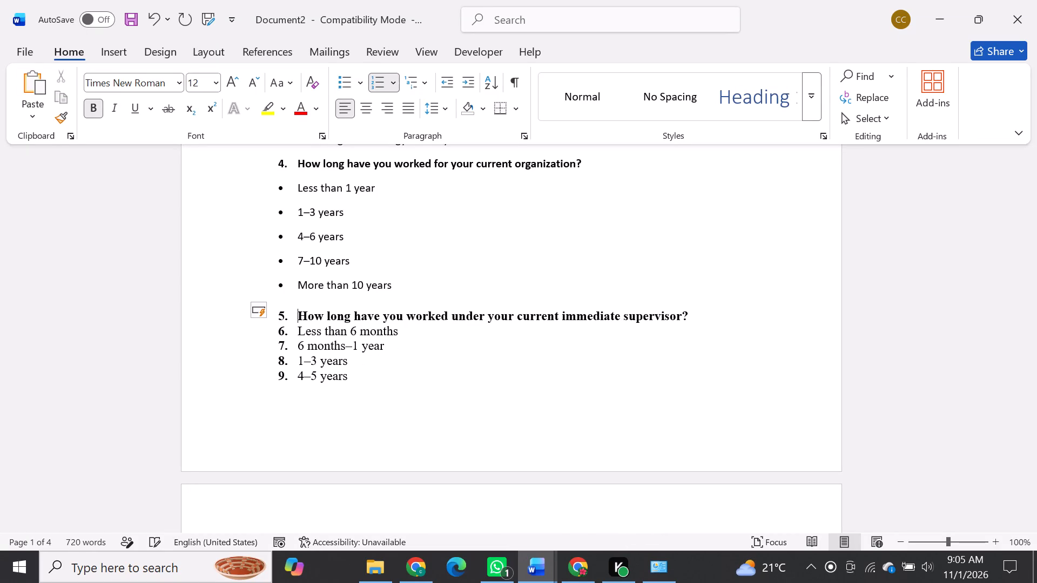
# Remove the list numbers from the supervisor question's five answer options, from "Less than 6 months" to "More than 5 years".
pyautogui.click(297, 332)
pyautogui.press('BackSpace')
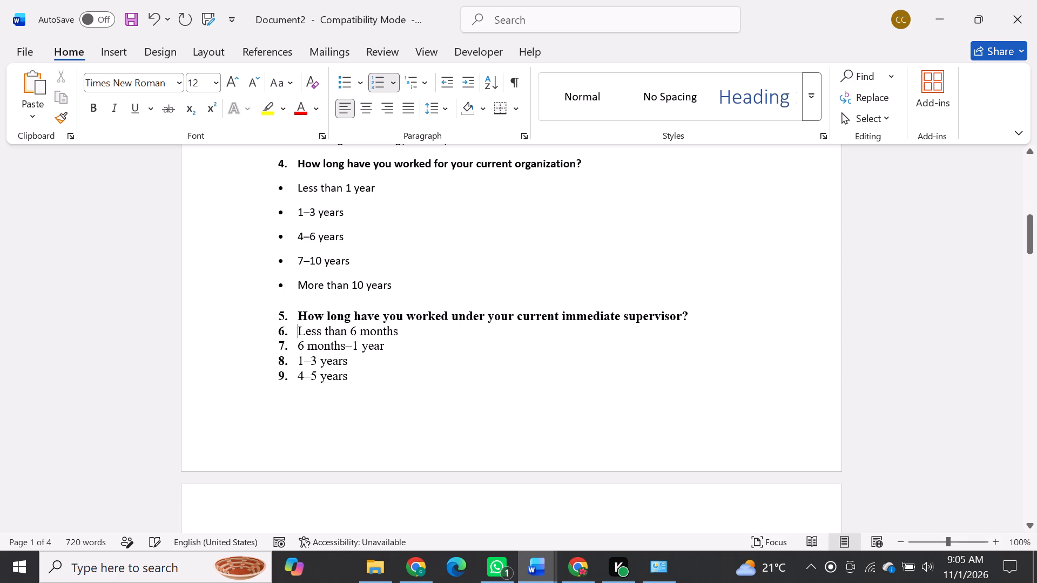
pyautogui.click(301, 379)
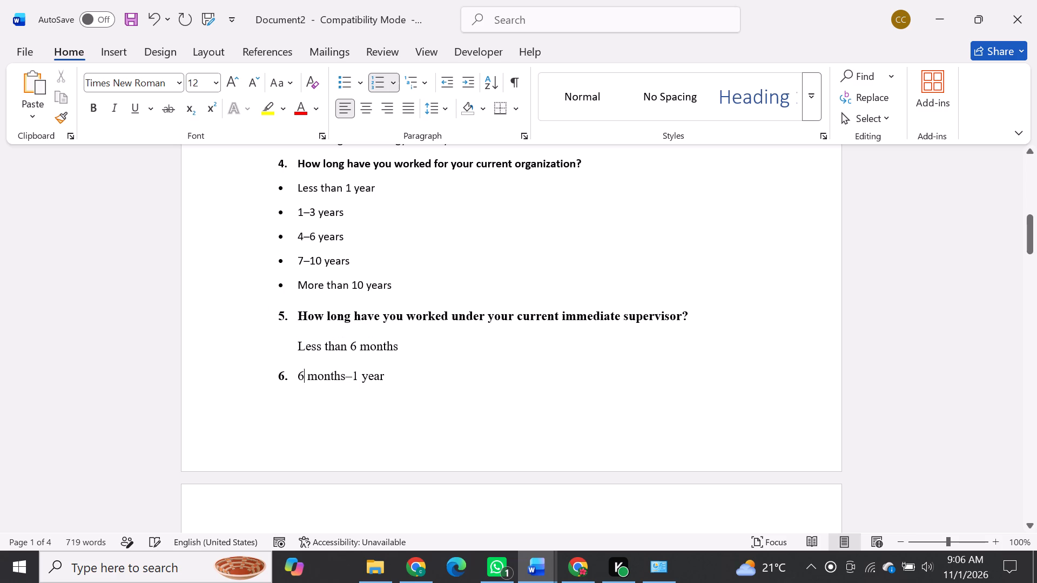
pyautogui.press('Left')
pyautogui.press('BackSpace')
pyautogui.scroll(-5, 301, 379)
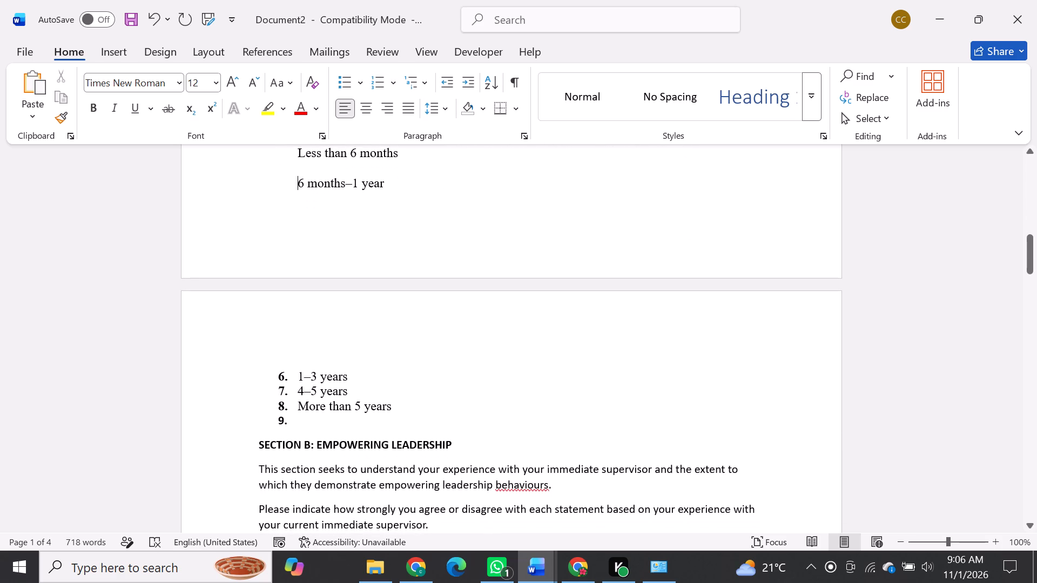
pyautogui.click(299, 377)
pyautogui.press('BackSpace')
pyautogui.click(298, 404)
pyautogui.press('BackSpace')
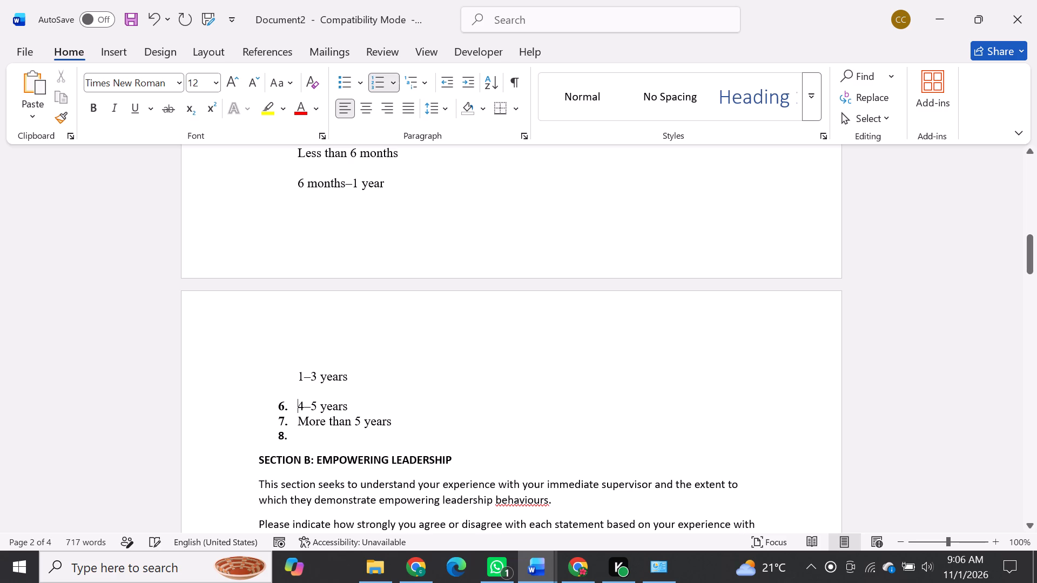
pyautogui.click(299, 439)
pyautogui.press('BackSpace')
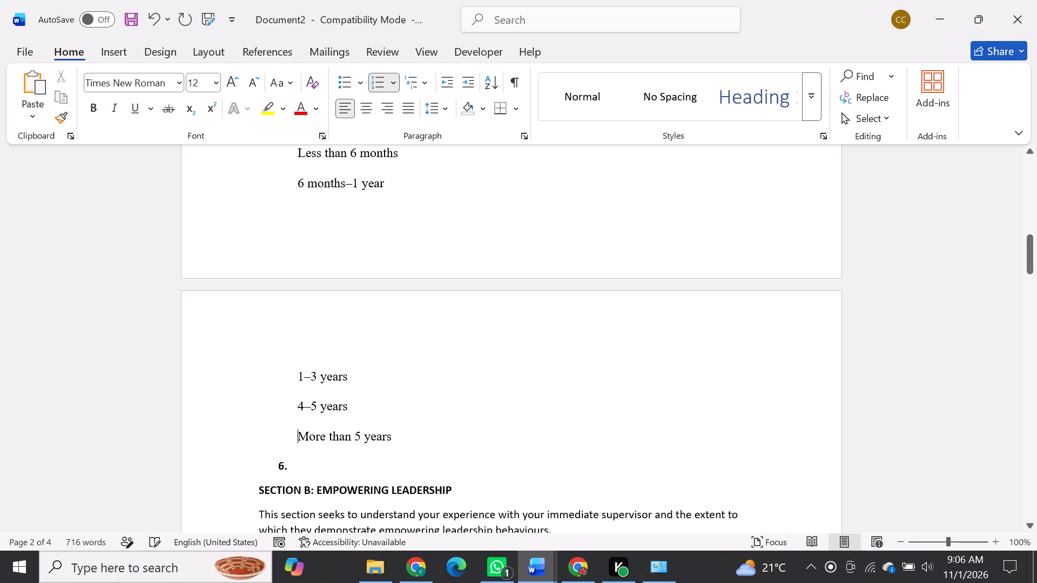
# Delete the empty numbered item between "More than 5 years" and the Section B heading.
pyautogui.click(289, 470)
pyautogui.press('BackSpace')
pyautogui.press('BackSpace')
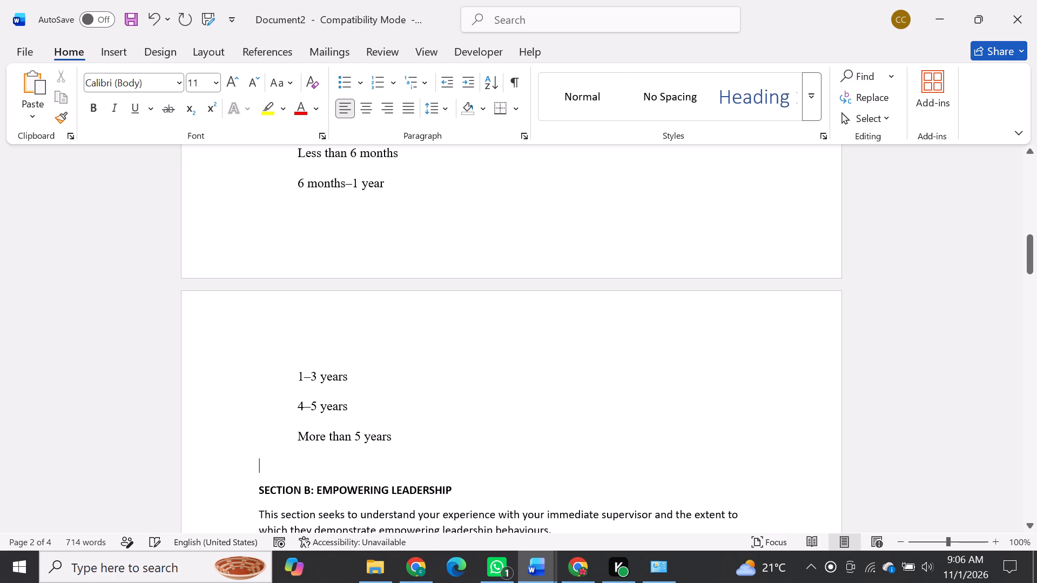
pyautogui.press('BackSpace')
# Format question 5's answer options, "Less than 6 months" through "More than 5 years", as a bulleted list.
pyautogui.moveTo(399, 433); pyautogui.dragTo(313, 132)
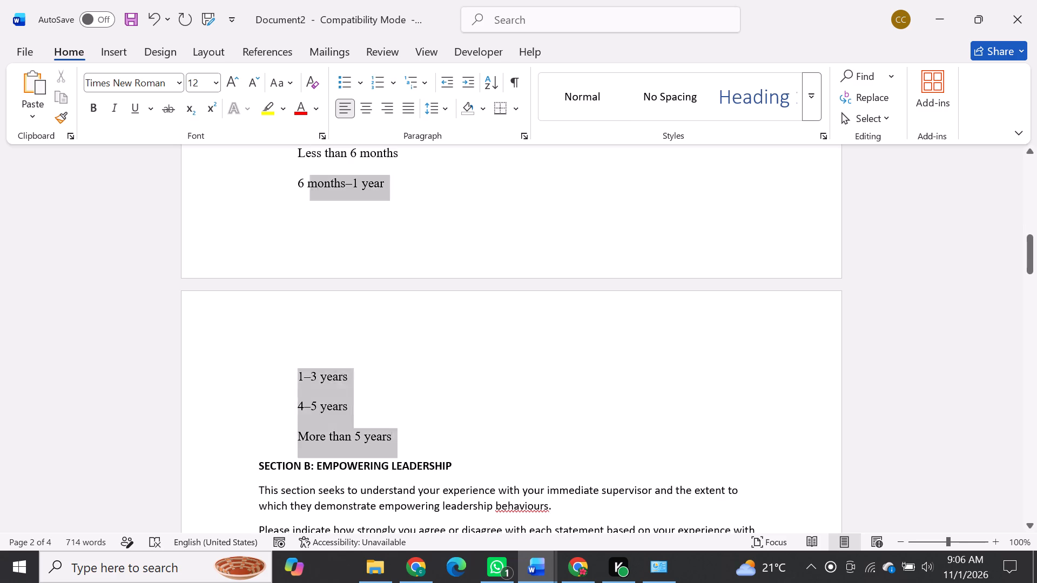
pyautogui.moveTo(313, 132); pyautogui.dragTo(304, 310)
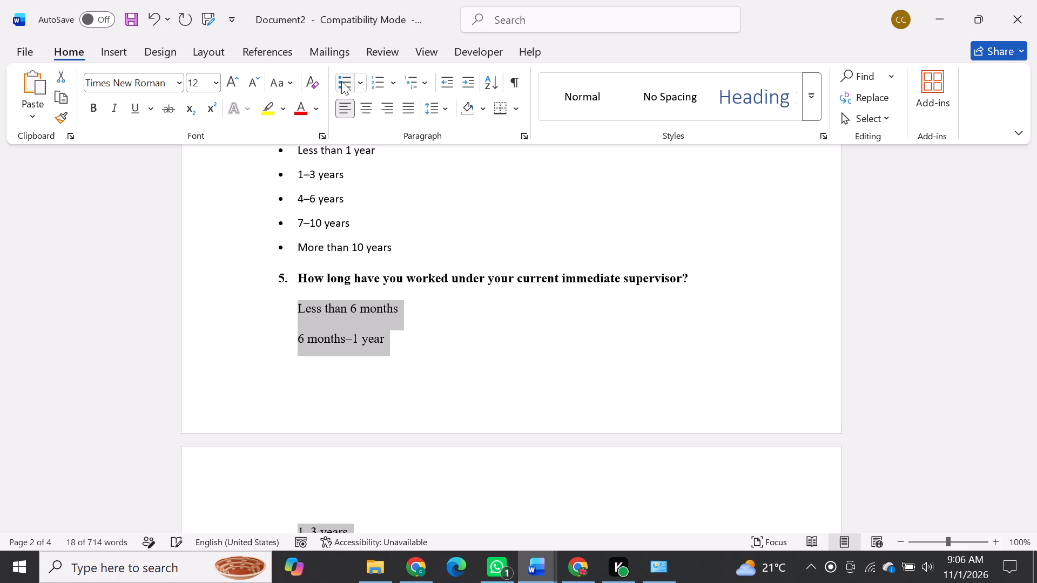
pyautogui.click(341, 81)
pyautogui.click(387, 328)
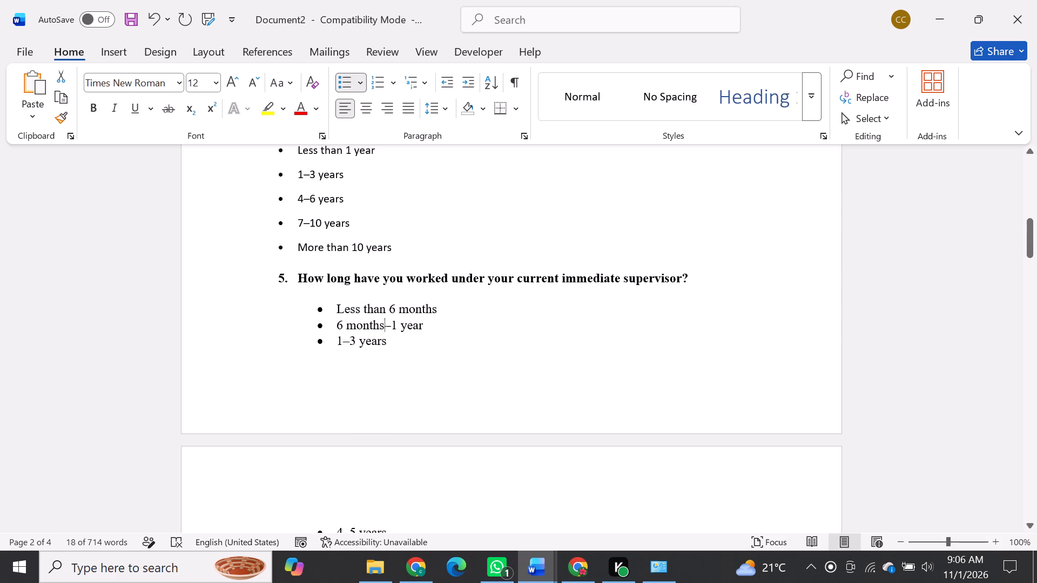
# Delete the word "immediate" from question 5 about the current supervisor.
pyautogui.scroll(-3, 387, 328)
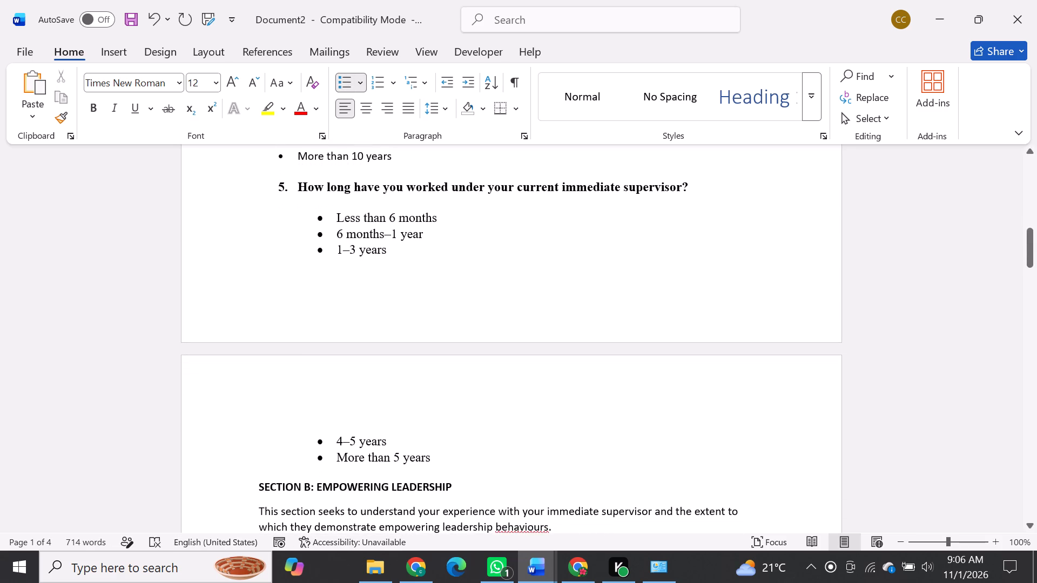
pyautogui.doubleClick(604, 191)
pyautogui.press('BackSpace')
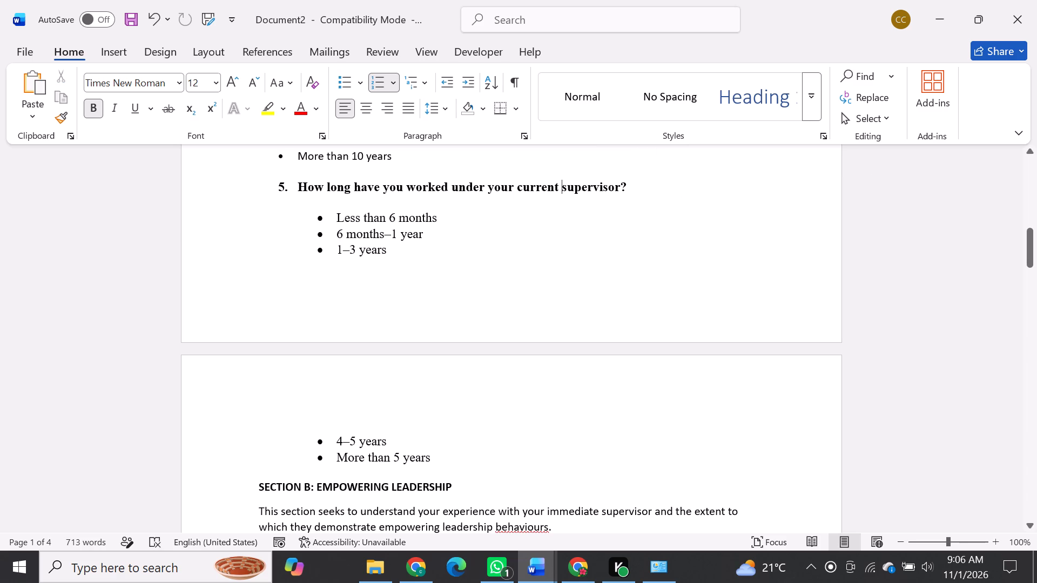
# Review the Section A questions back up to the gender question, checking the industry question's answer options.
pyautogui.scroll(8, 477, 343)
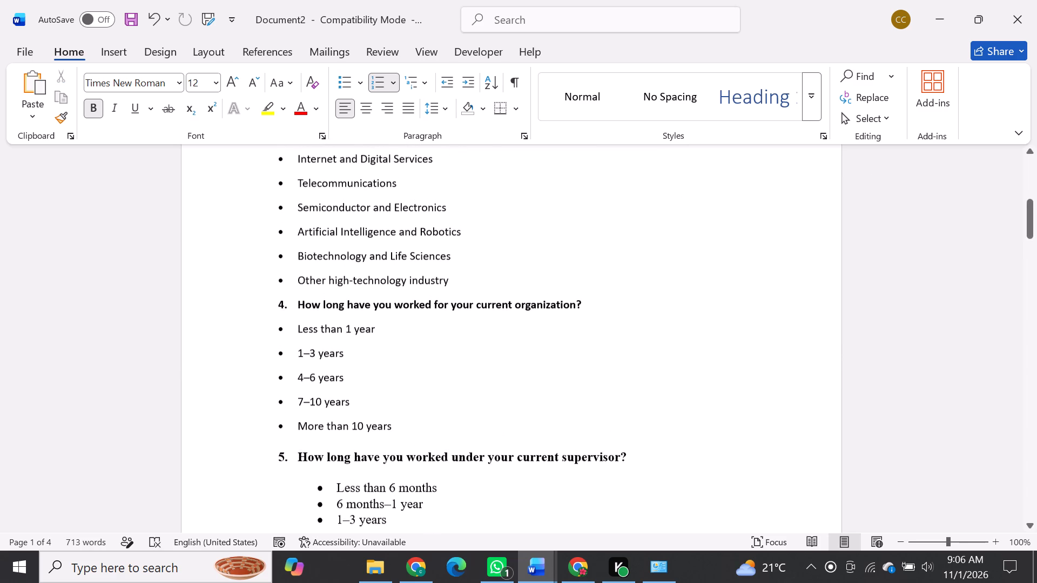
pyautogui.scroll(4, 477, 343)
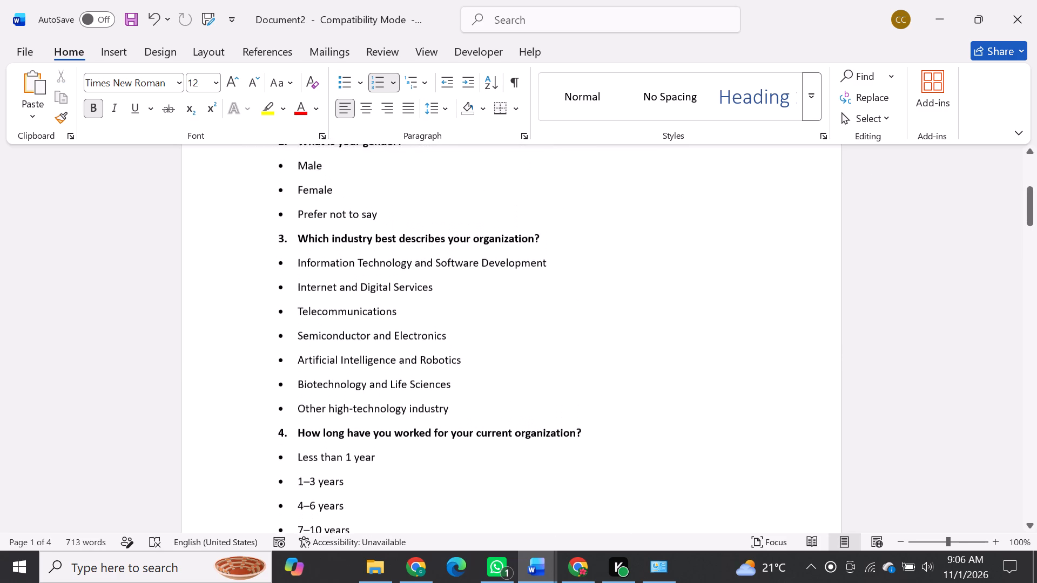
pyautogui.scroll(2, 477, 343)
# Switch to Chrome and search Google in a new tab for "companies that fall under China's high tech sector".
pyautogui.click(419, 566)
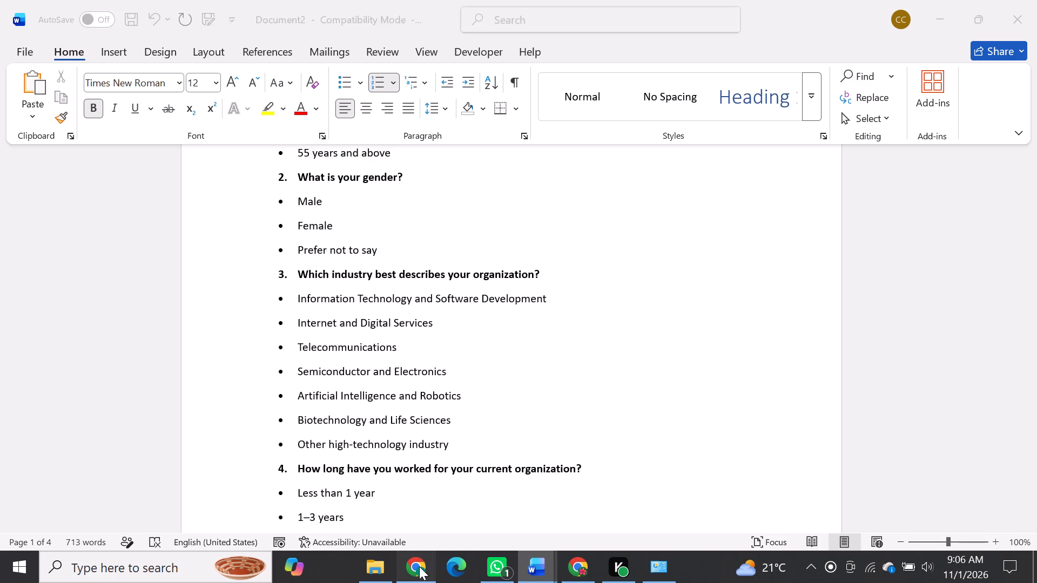
pyautogui.click(418, 15)
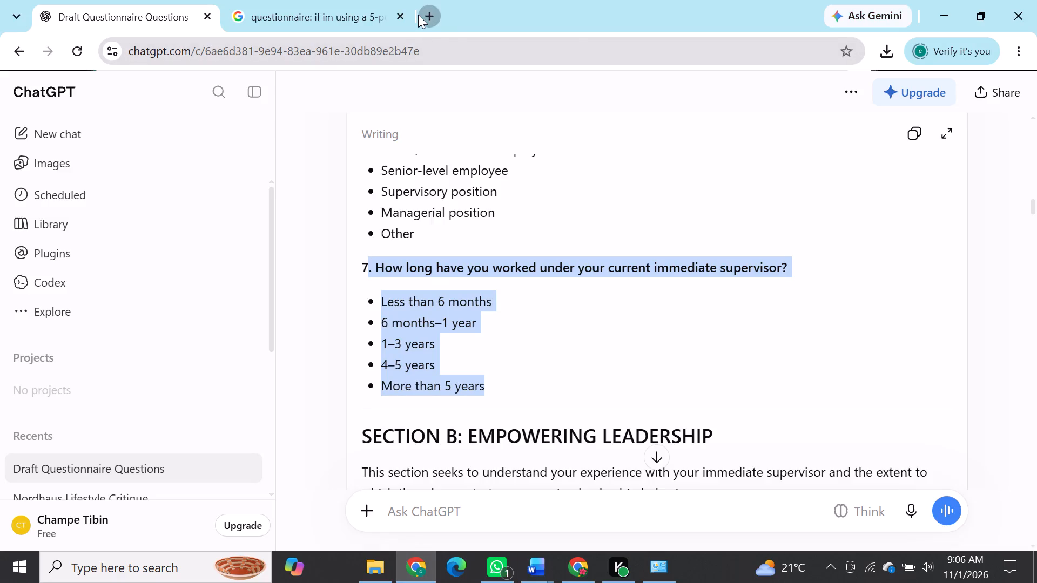
pyautogui.write('companies that fall under')
pyautogui.press('space')
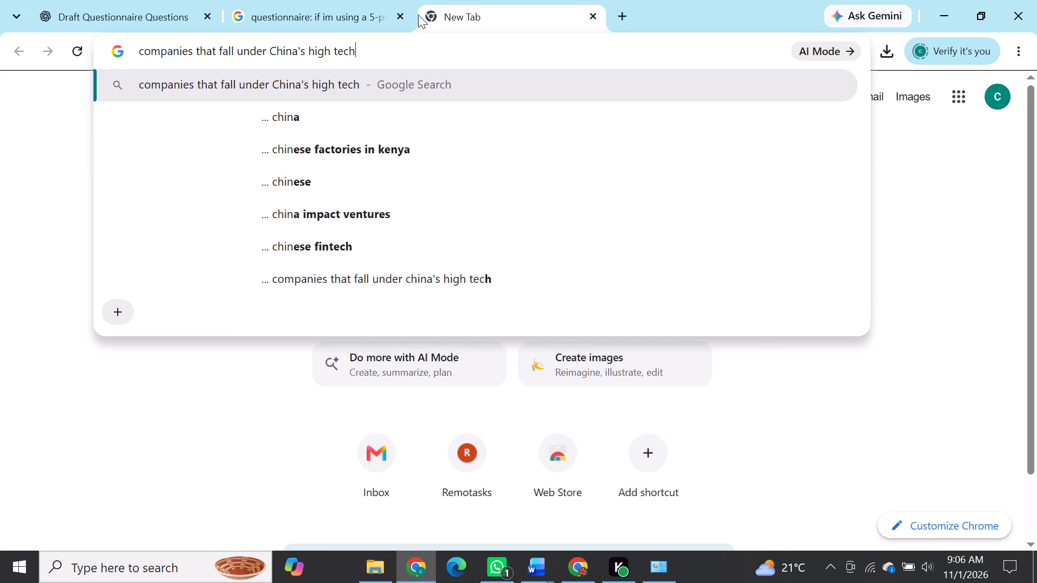
pyautogui.press('space')
pyautogui.write('sector')
pyautogui.press('Return')
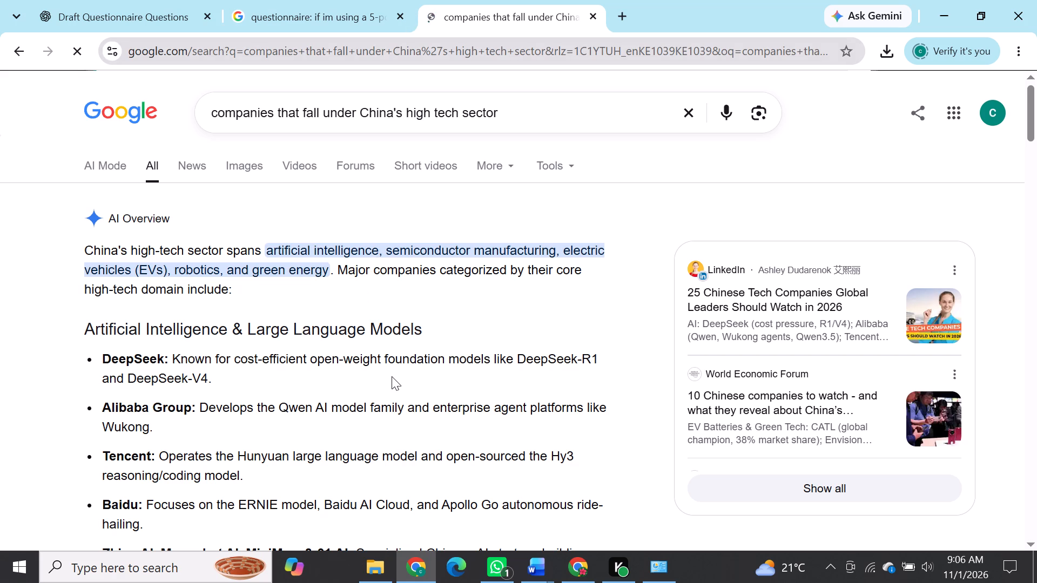
# Examine the AI Overview and search results for Chinese high-tech companies and the industry categories they are grouped under.
pyautogui.scroll(-4, 392, 376)
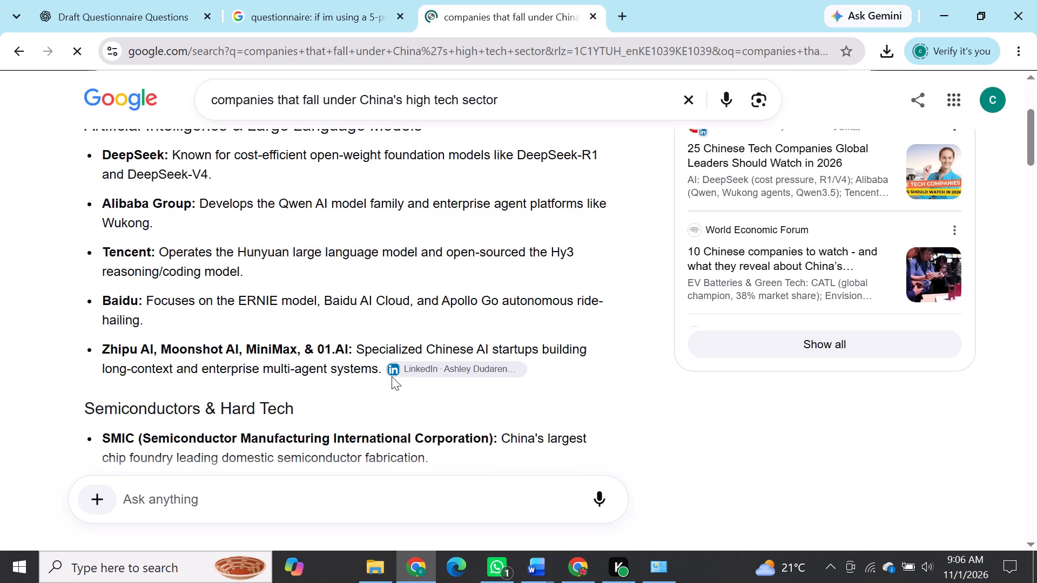
pyautogui.scroll(-3, 392, 376)
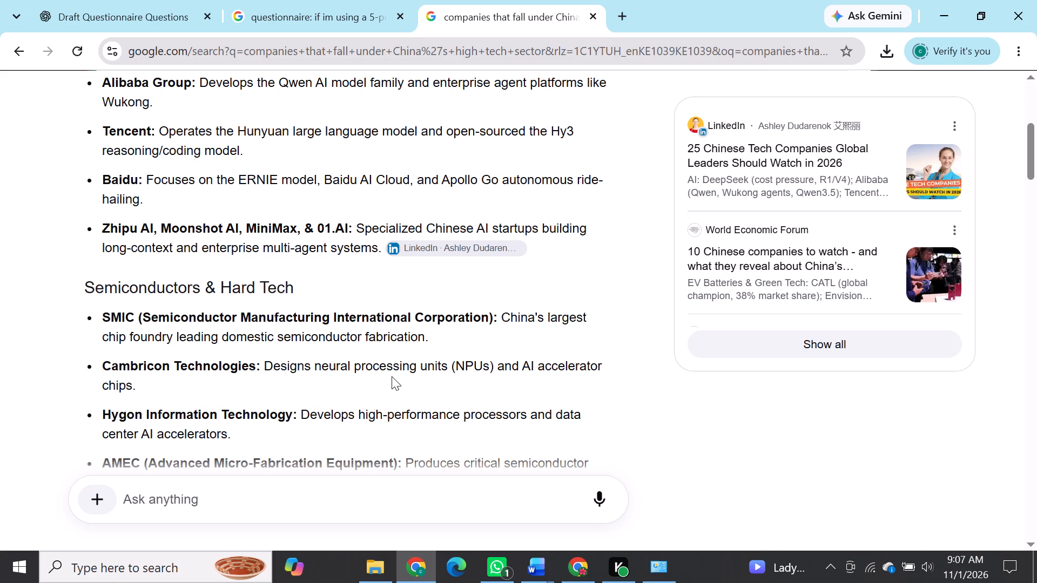
pyautogui.scroll(-4, 373, 335)
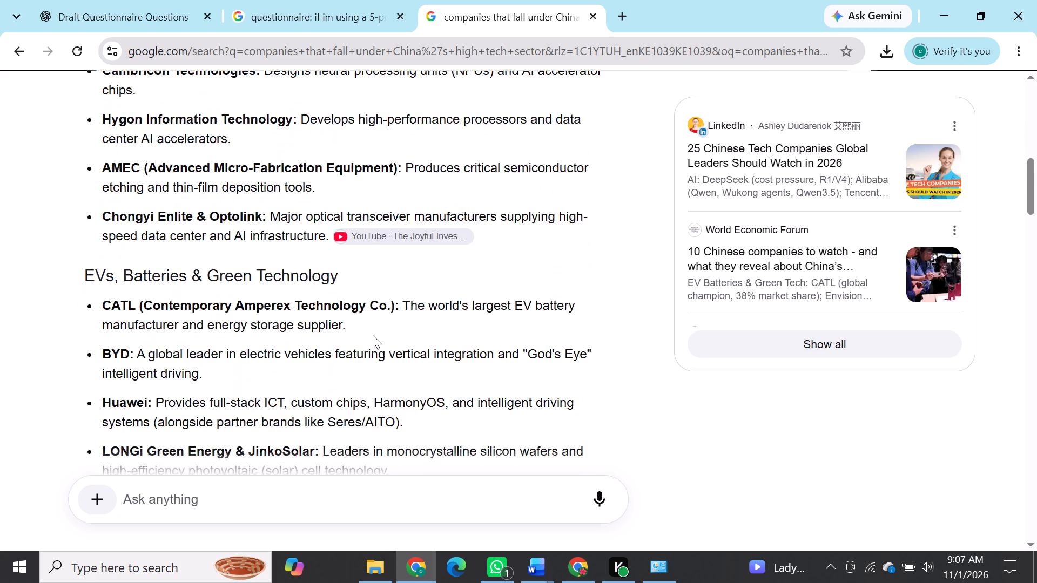
pyautogui.scroll(-7, 373, 335)
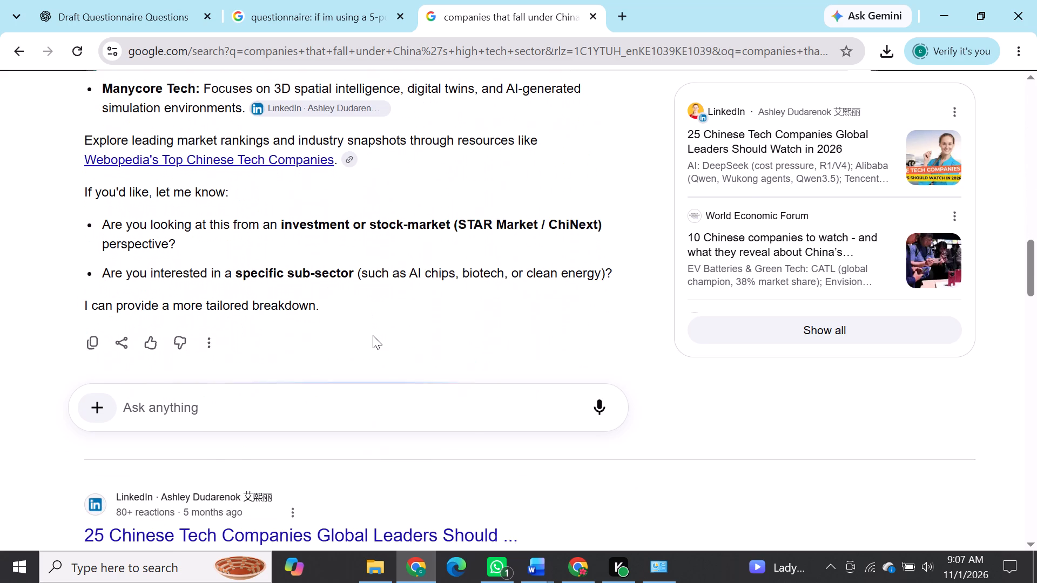
pyautogui.scroll(-2, 373, 335)
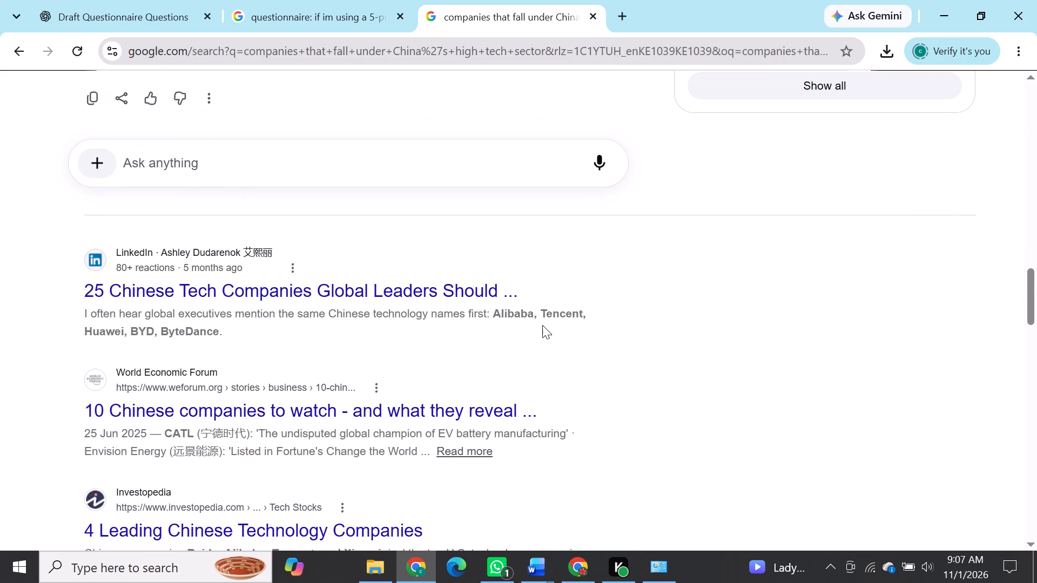
pyautogui.scroll(-2, 562, 345)
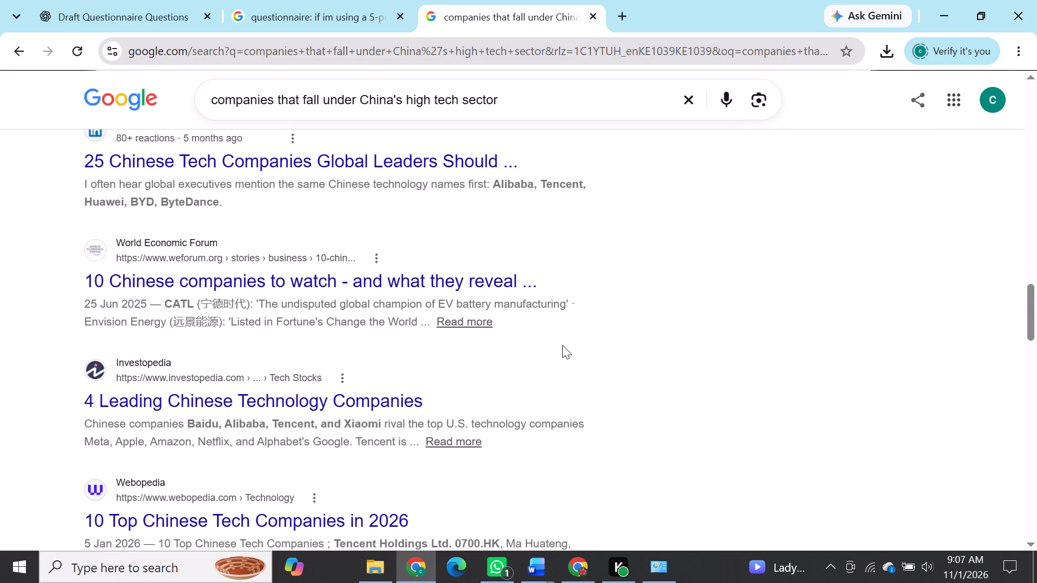
pyautogui.scroll(-4, 562, 345)
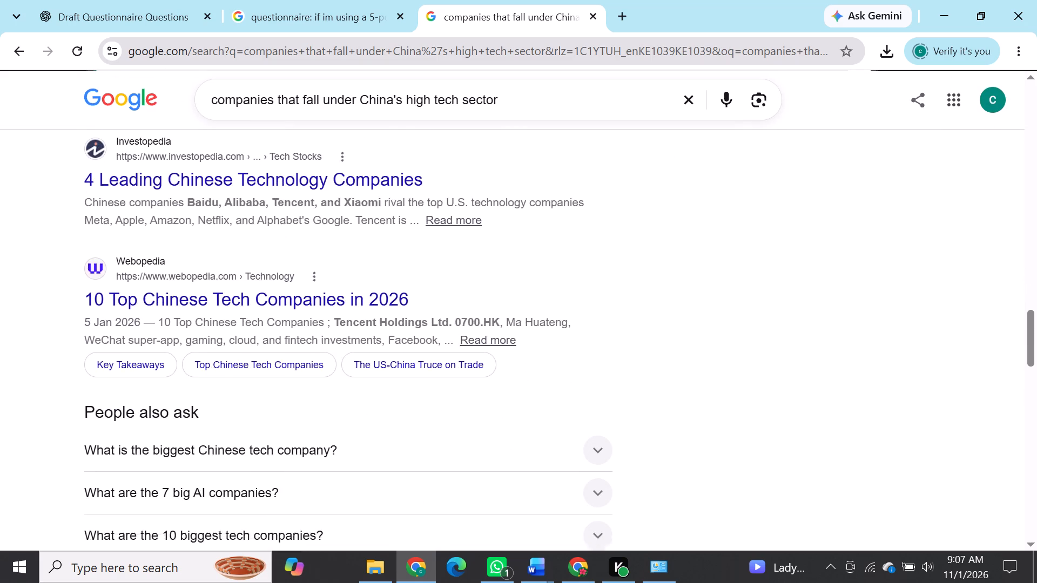
pyautogui.scroll(-1, 562, 345)
pyautogui.scroll(-3, 668, 331)
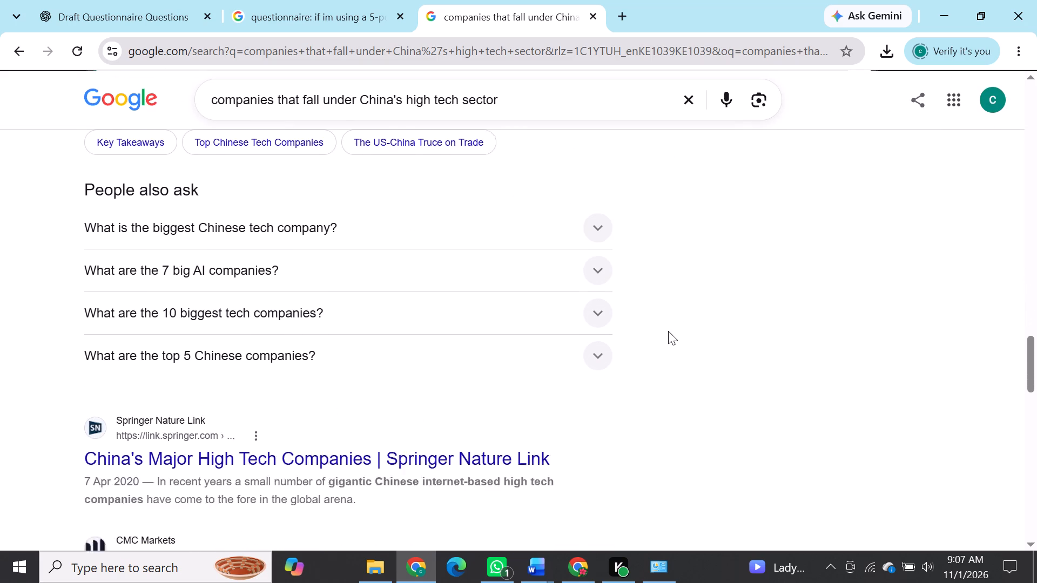
pyautogui.scroll(-3, 668, 331)
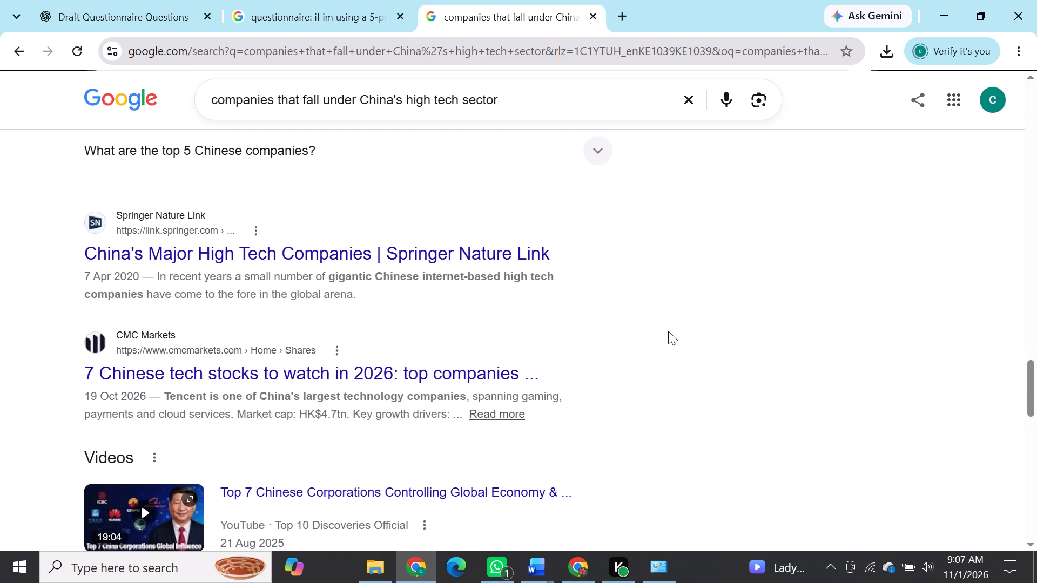
pyautogui.scroll(-1, 389, 318)
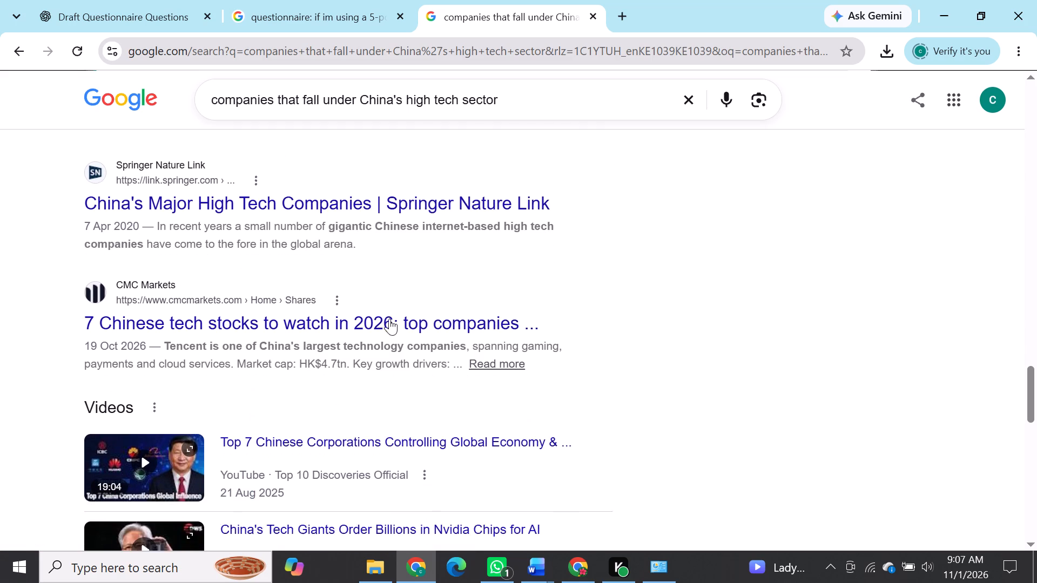
pyautogui.scroll(-1, 389, 318)
pyautogui.scroll(7, 593, 353)
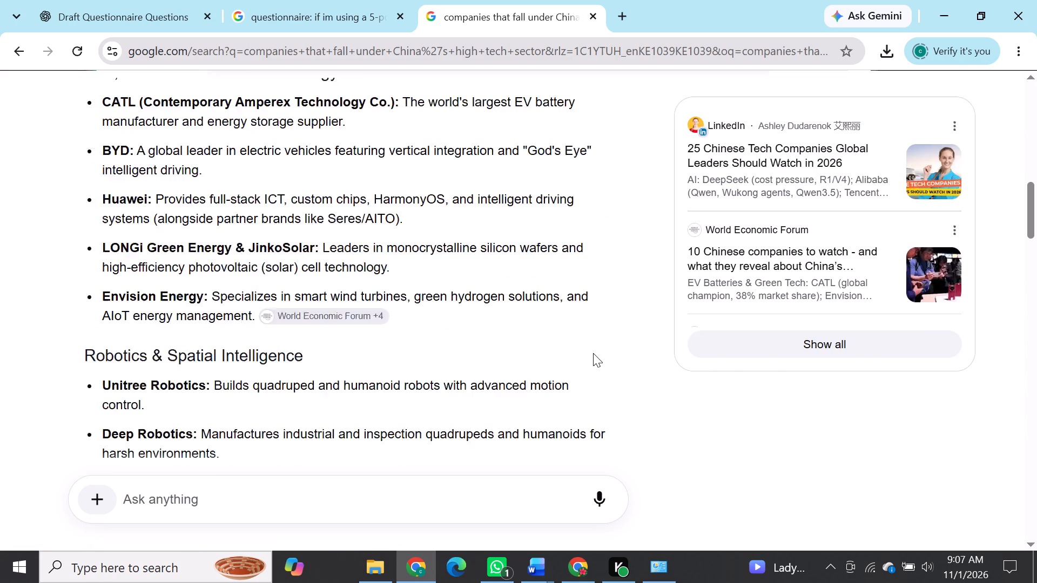
pyautogui.scroll(3, 593, 353)
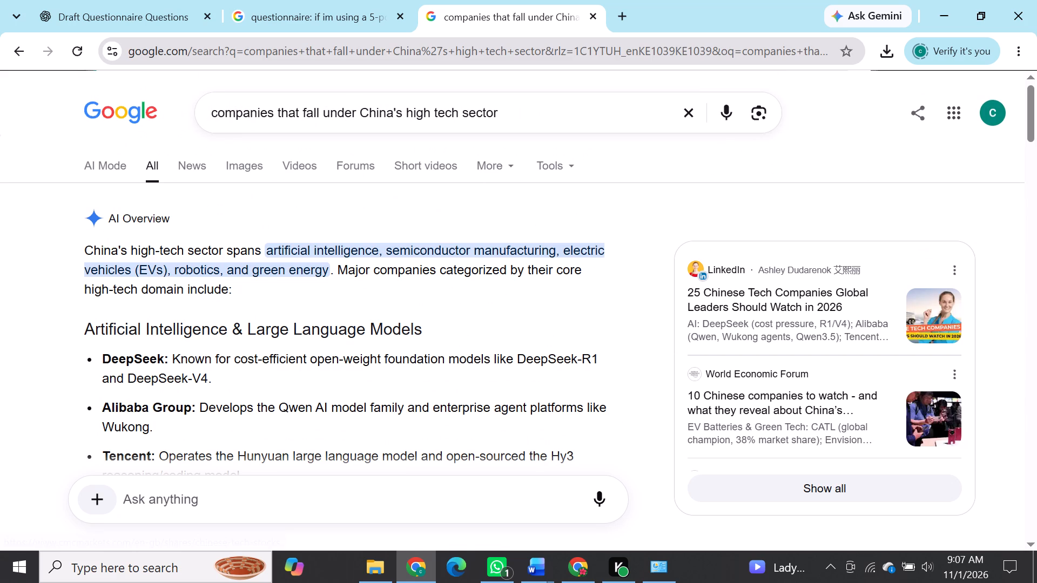
# Change the Google search to "sub-sections that fall under China's high tech sector" and run it.
pyautogui.moveTo(273, 113); pyautogui.dragTo(199, 118)
pyautogui.press('BackSpace')
pyautogui.write('sub-sections')
pyautogui.press('Return')
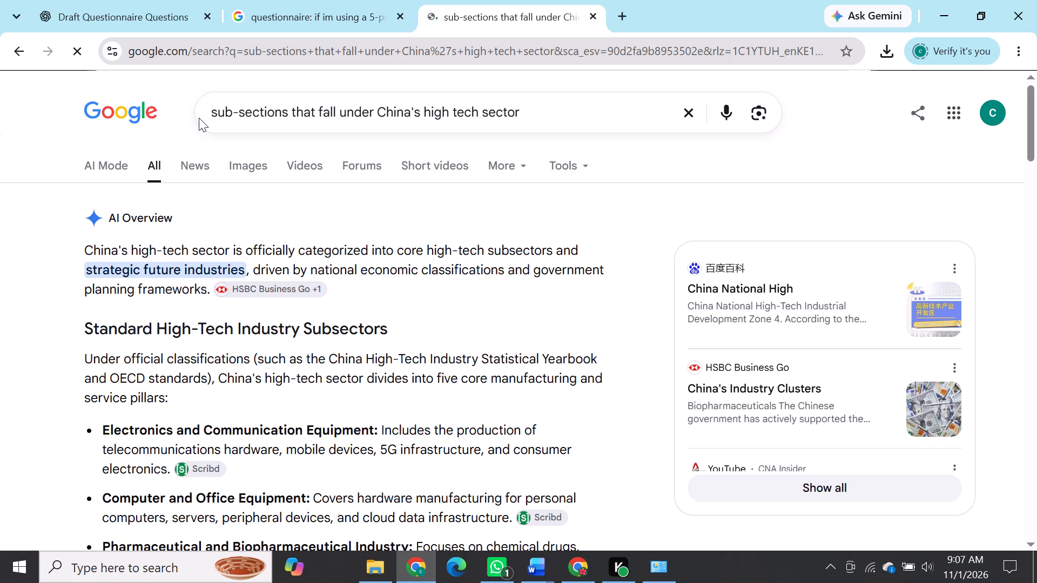
pyautogui.scroll(-2, 396, 407)
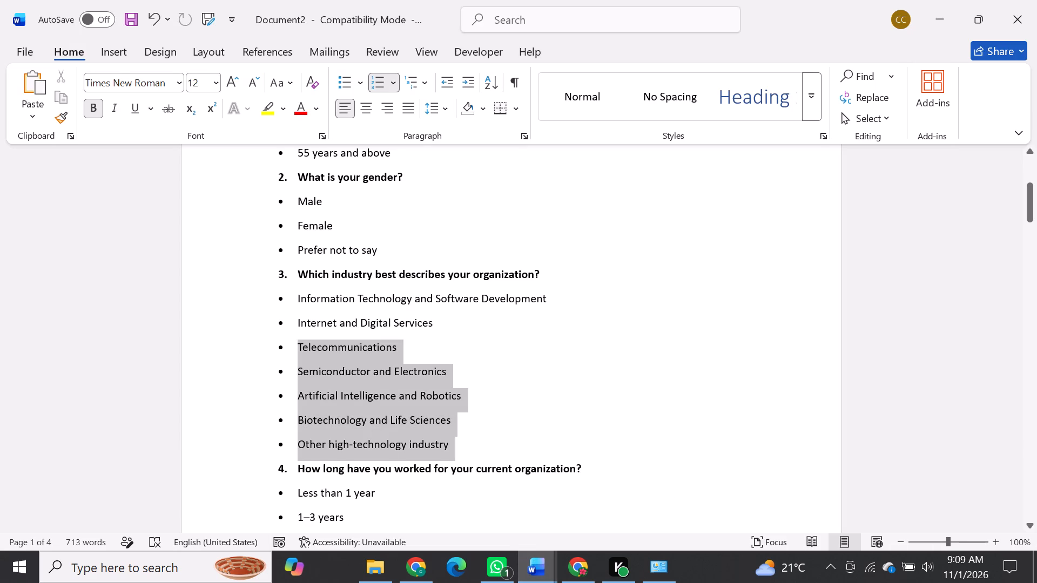
pyautogui.moveTo(343, 337); pyautogui.dragTo(279, 289)
pyautogui.press('BackSpace')
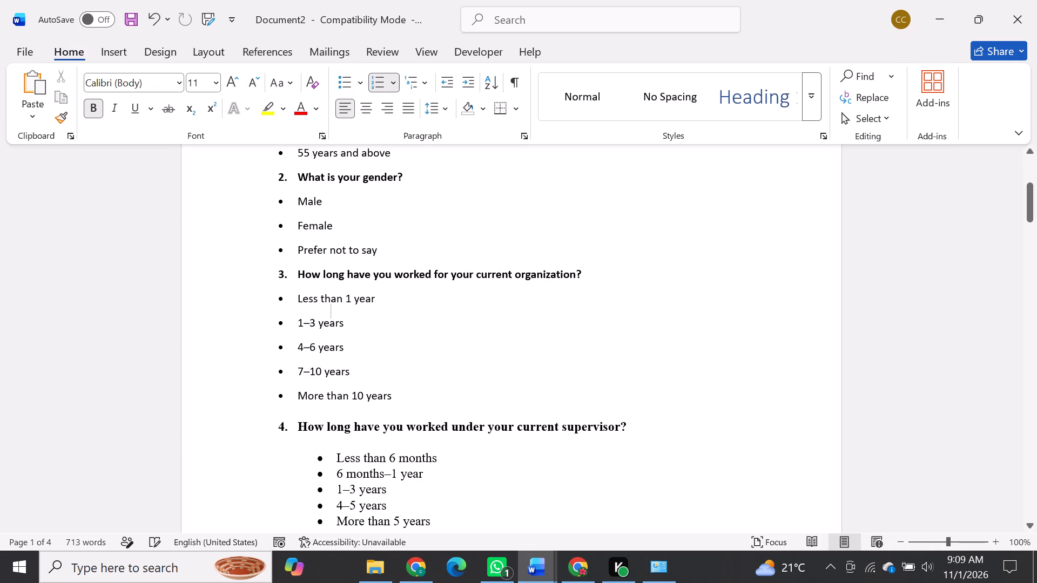
# Write a new Section B introduction: determining experience with immediate leadership such as supervisors and managers, to test whether they exhibit empowering leadership.
pyautogui.scroll(-6, 395, 401)
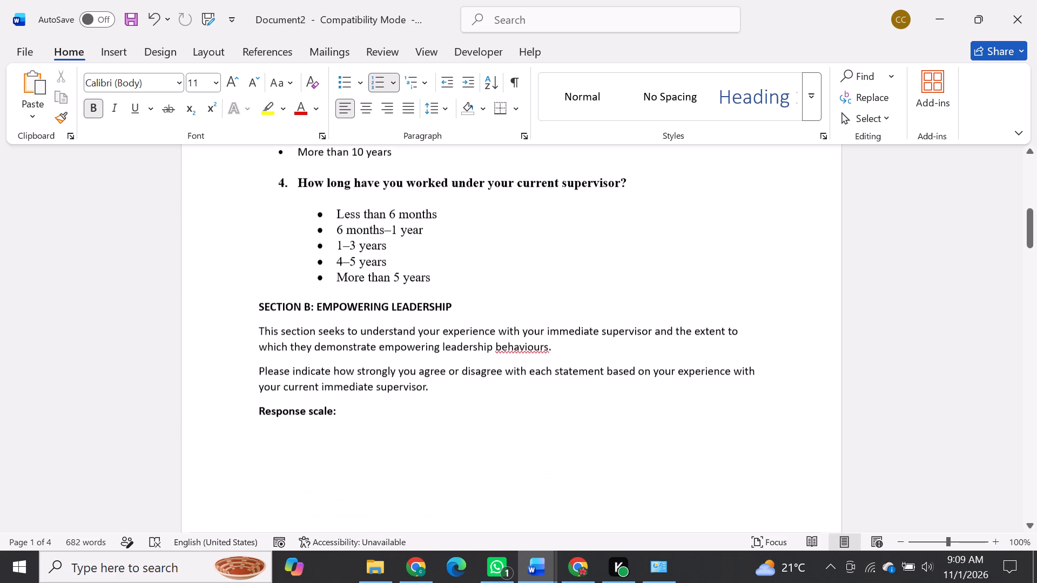
pyautogui.scroll(-1, 395, 401)
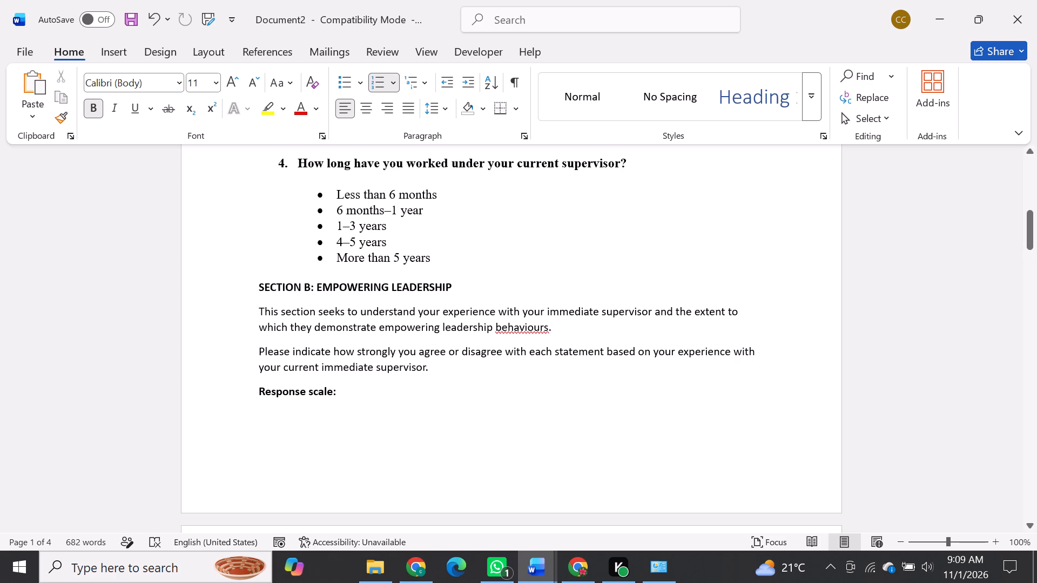
pyautogui.click(282, 307)
pyautogui.press('BackSpace')
pyautogui.press('BackSpace')
pyautogui.press('BackSpace')
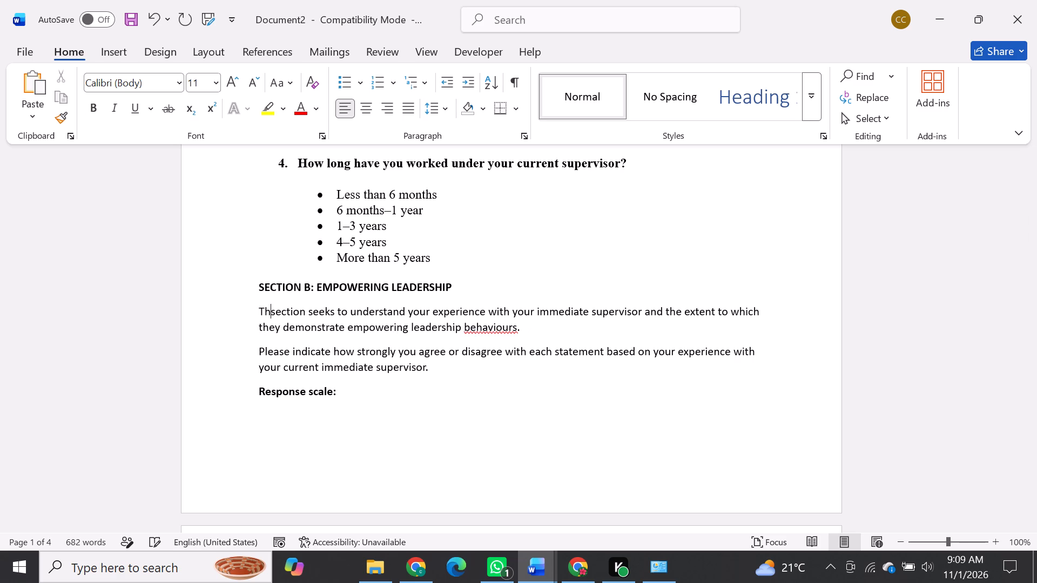
pyautogui.write('e main aim of this section is to')
pyautogui.press('space')
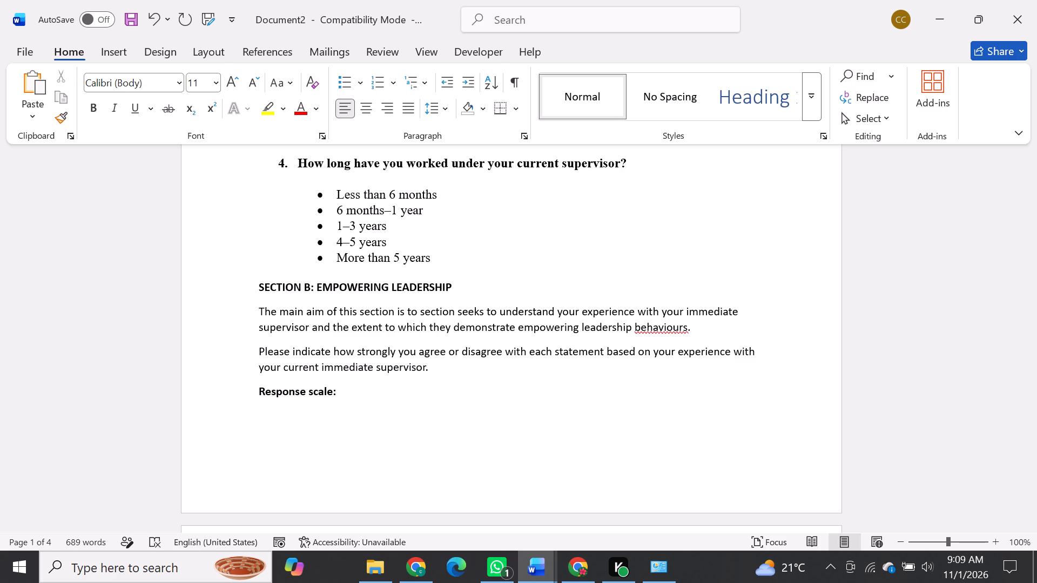
pyautogui.write('determine your experience with your immediate le')
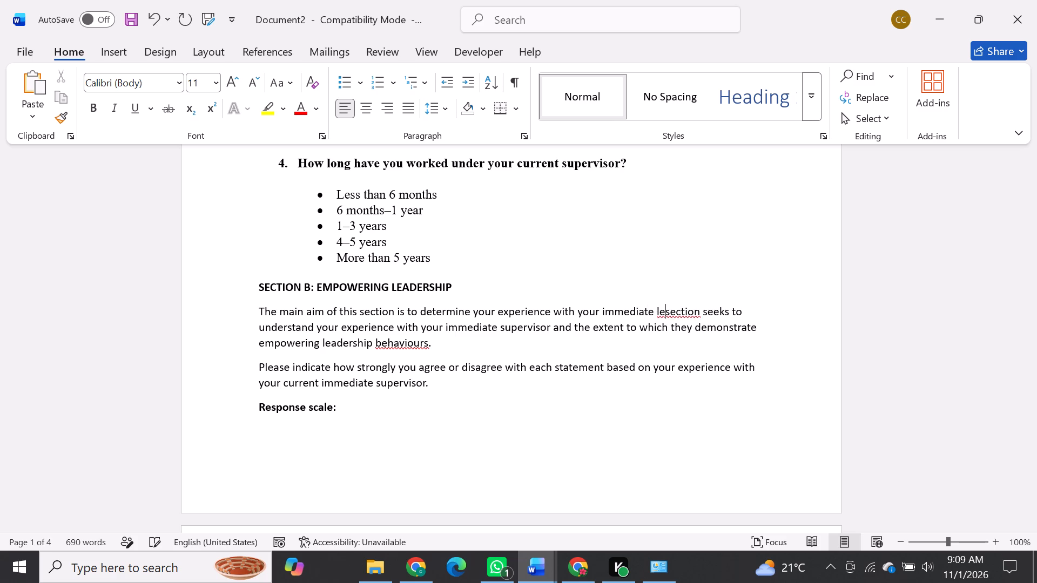
pyautogui.write('adership such as supervisors and managers, in order to test wheth')
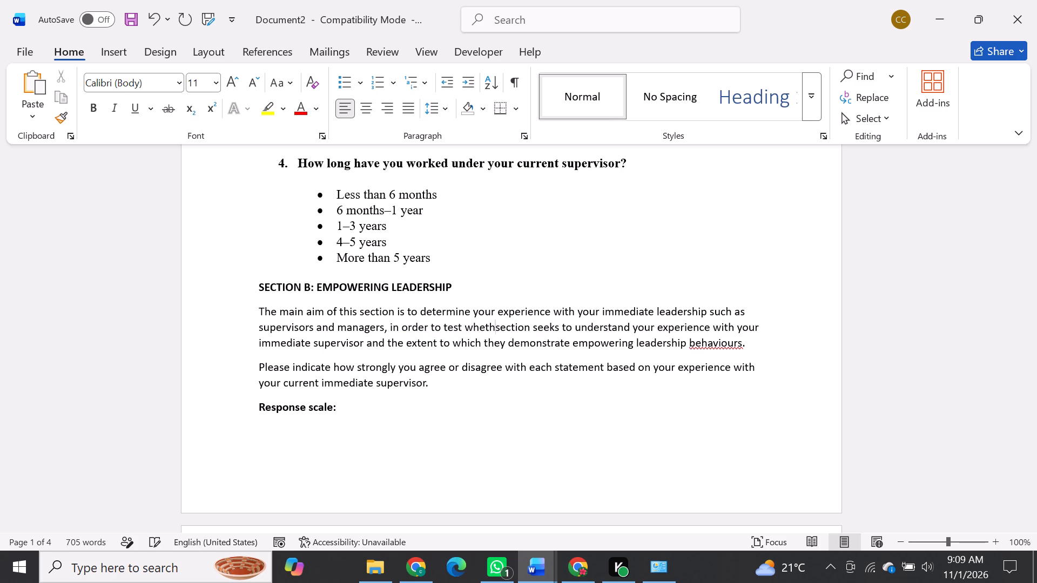
pyautogui.write('er they exhibit')
pyautogui.press('space')
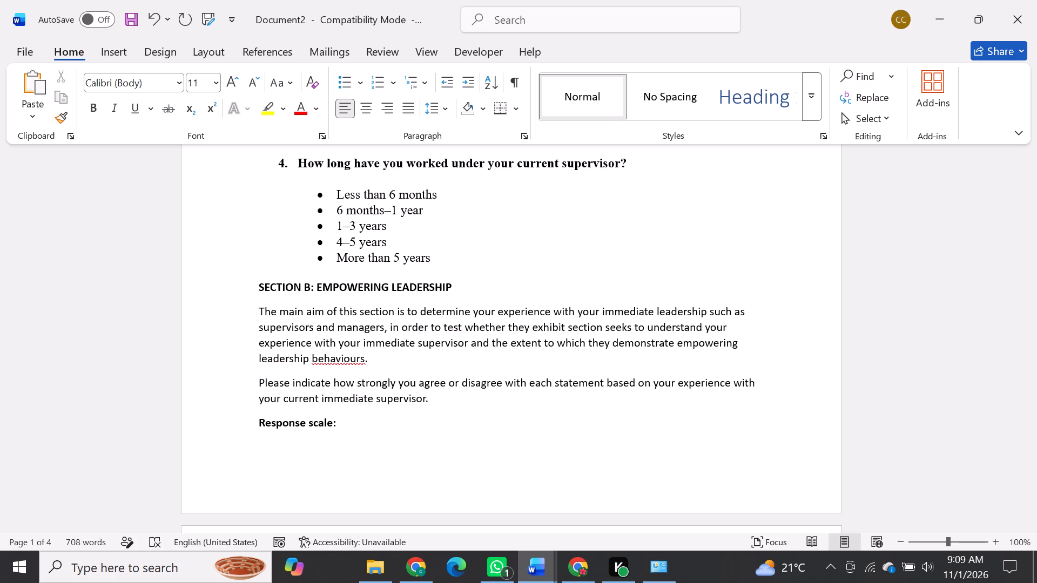
pyautogui.write('empowering leadership')
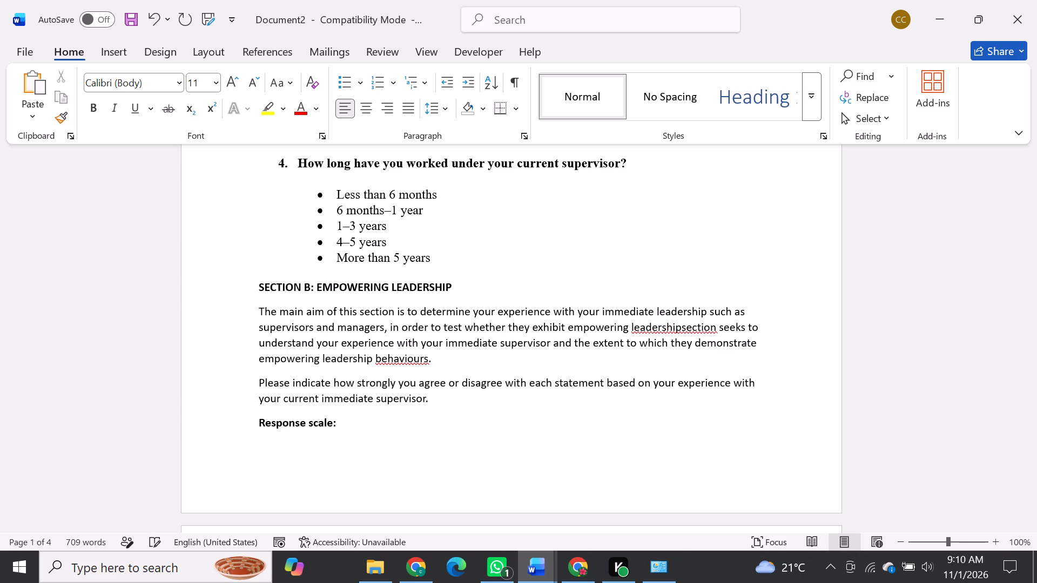
pyautogui.write('.')
pyautogui.press('space')
pyautogui.press('Return')
# Delete the leftover old Section B introduction text and the agree-or-disagree instruction paragraph above the response scale.
pyautogui.moveTo(446, 416); pyautogui.dragTo(263, 355)
pyautogui.press('BackSpace')
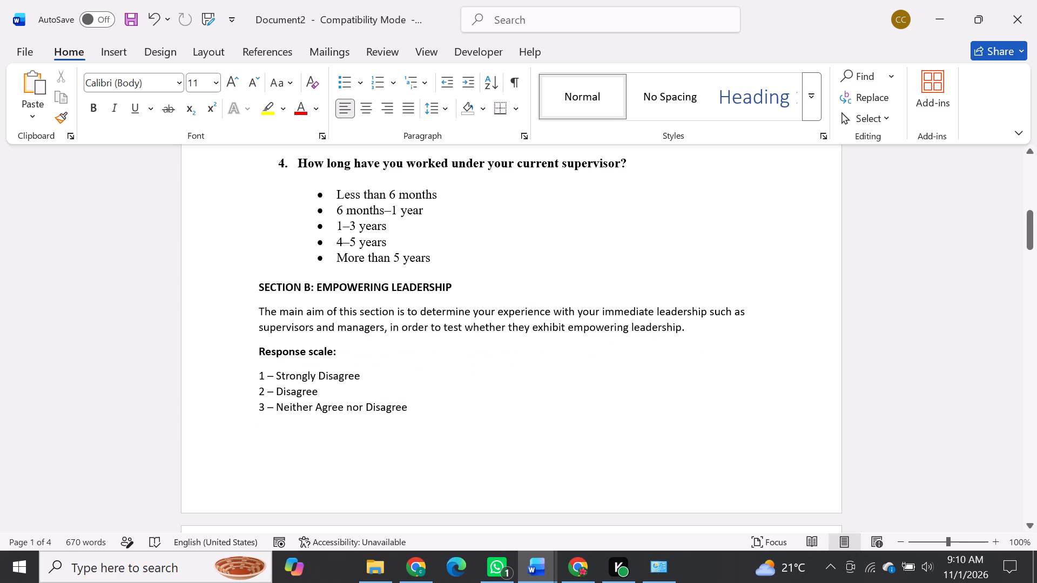
# Delete the Section B response scale, from its heading through "5 – Strongly Agree".
pyautogui.scroll(-1, 354, 394)
pyautogui.moveTo(257, 314); pyautogui.dragTo(369, 479)
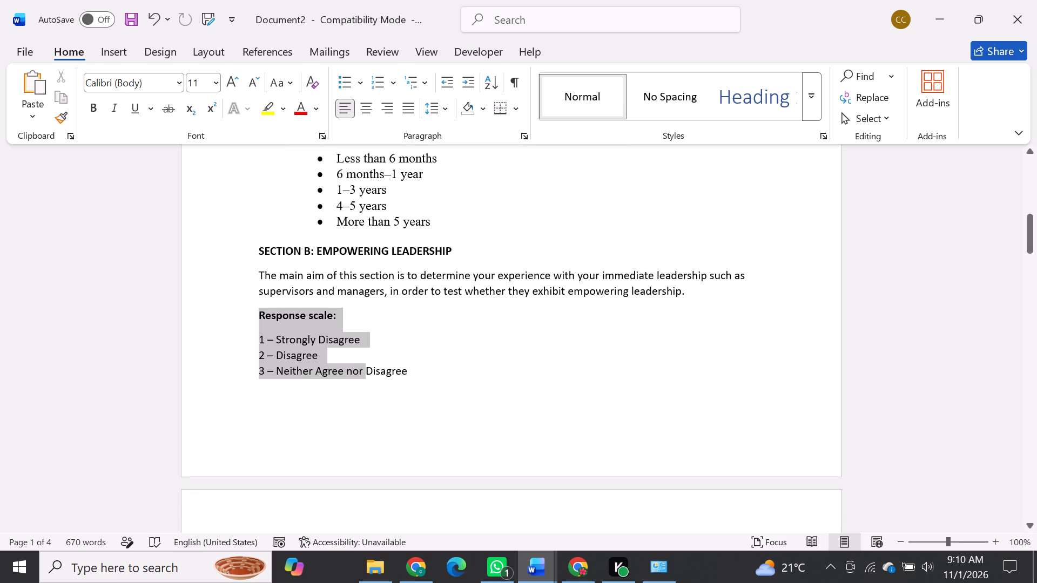
pyautogui.moveTo(369, 479); pyautogui.dragTo(354, 371)
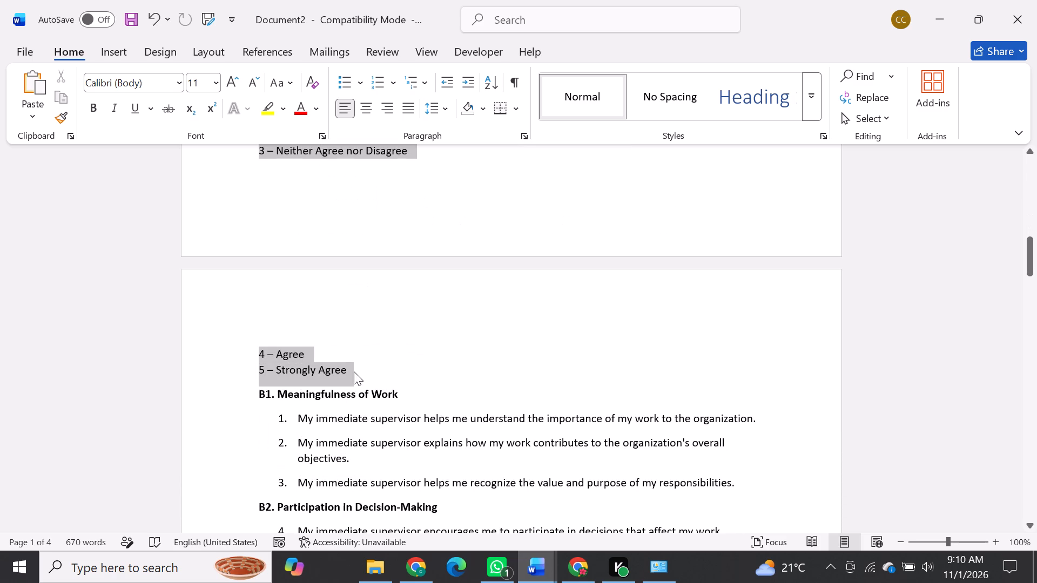
pyautogui.press('BackSpace')
# Insert a table of six columns and six rows on a new blank line above the Section C heading.
pyautogui.scroll(-2, 400, 421)
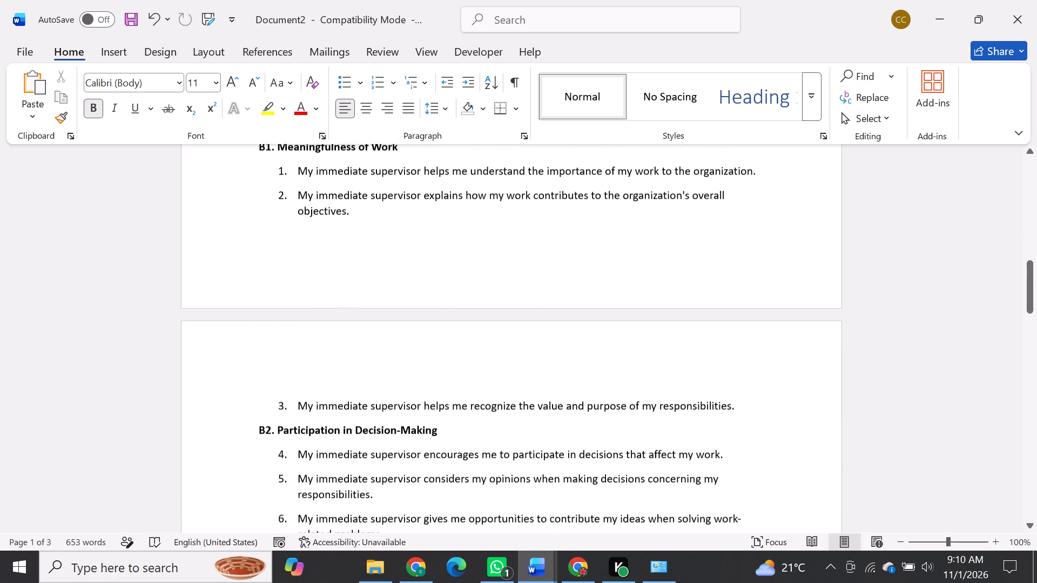
pyautogui.scroll(-7, 400, 421)
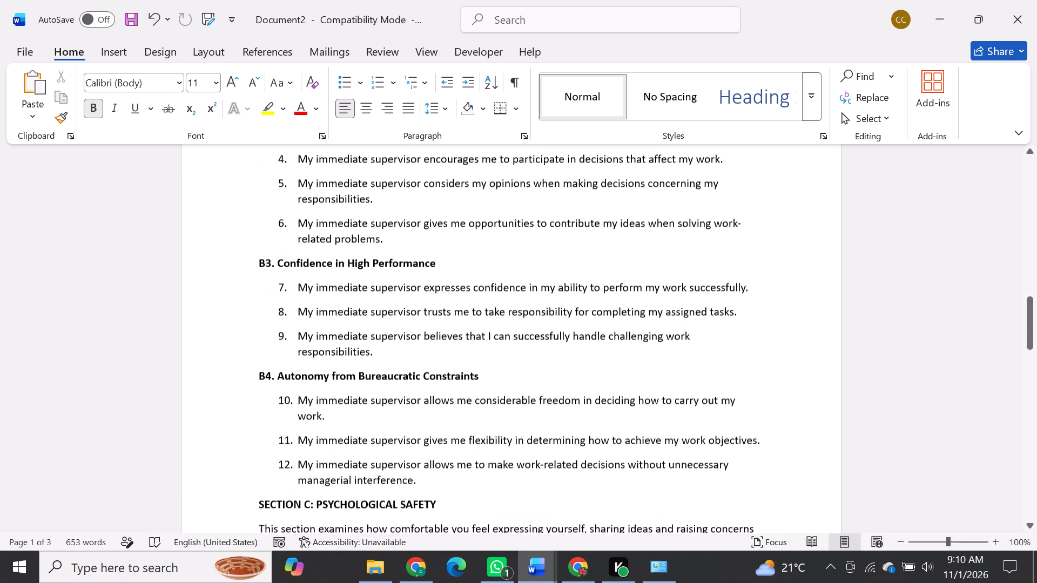
pyautogui.scroll(-2, 400, 421)
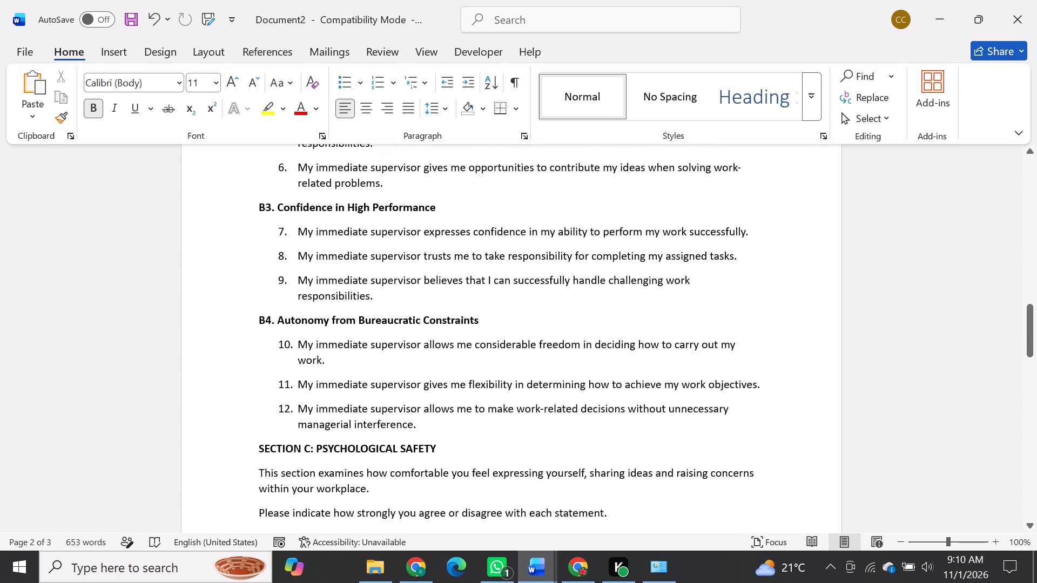
pyautogui.click(259, 446)
pyautogui.press('Return')
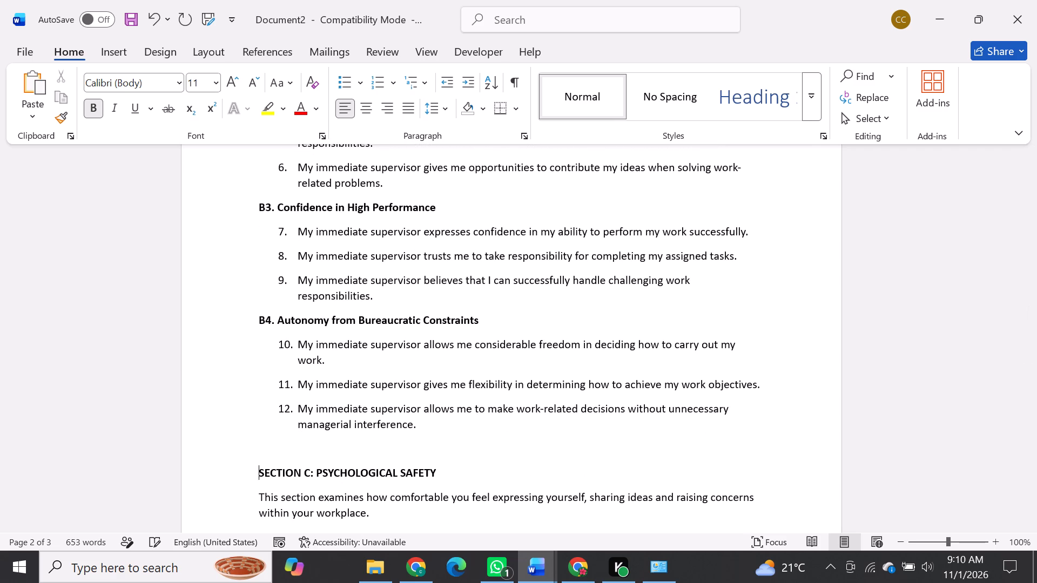
pyautogui.press('Up')
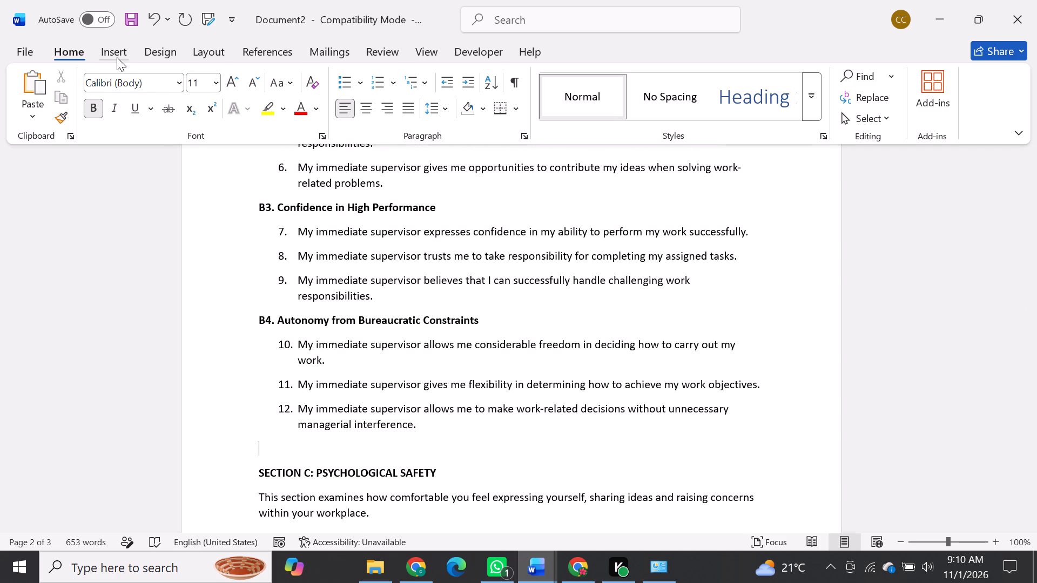
pyautogui.click(114, 53)
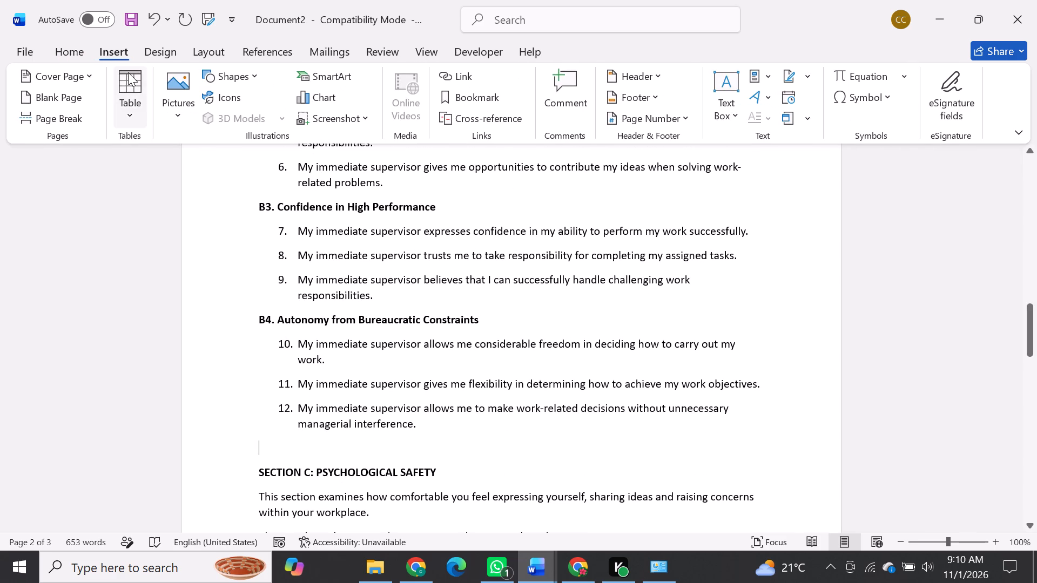
pyautogui.click(128, 72)
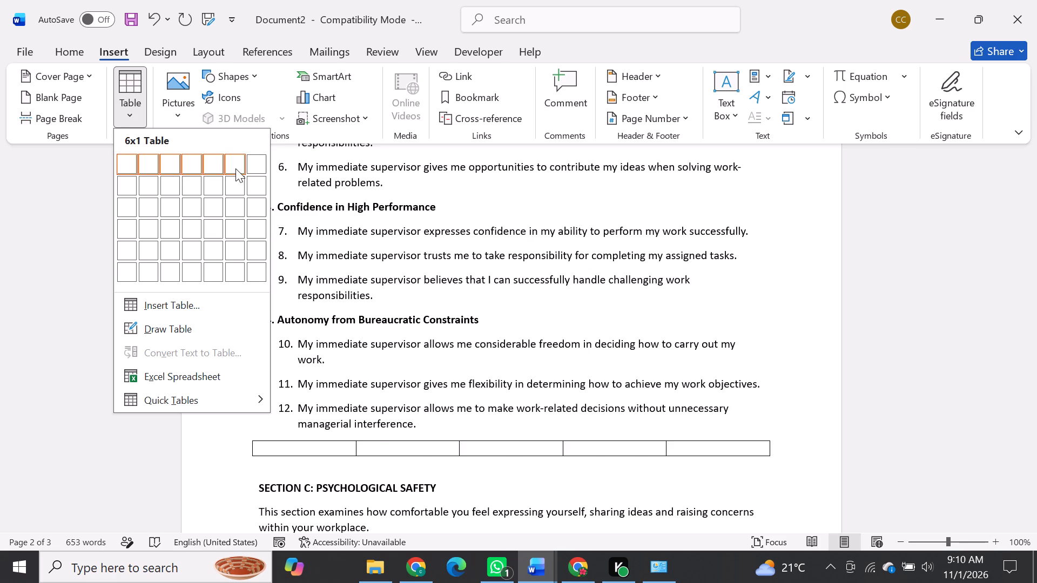
pyautogui.click(236, 269)
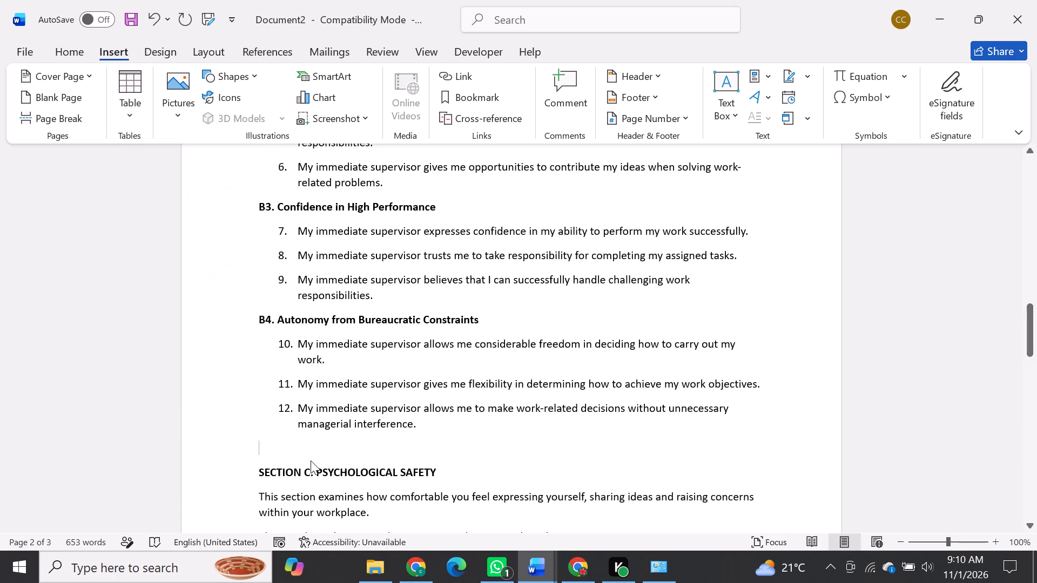
# Enter "Question" as the first header cell of the new table.
pyautogui.click(276, 448)
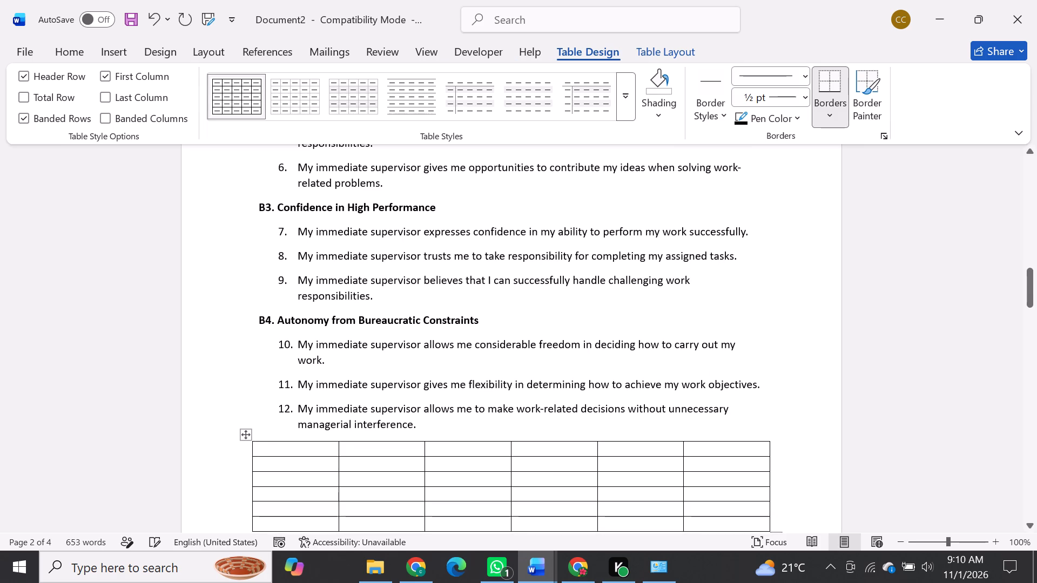
pyautogui.write('uestion')
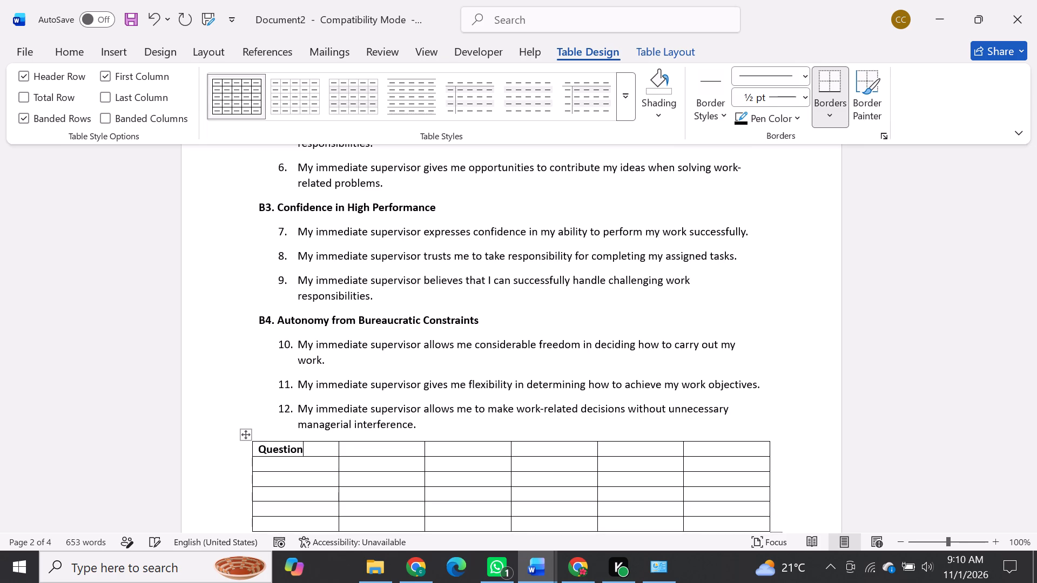
pyautogui.press('space')
# Copy the five response options from Section C's scale and paste them with merged formatting into the table's second header cell.
pyautogui.click(372, 449)
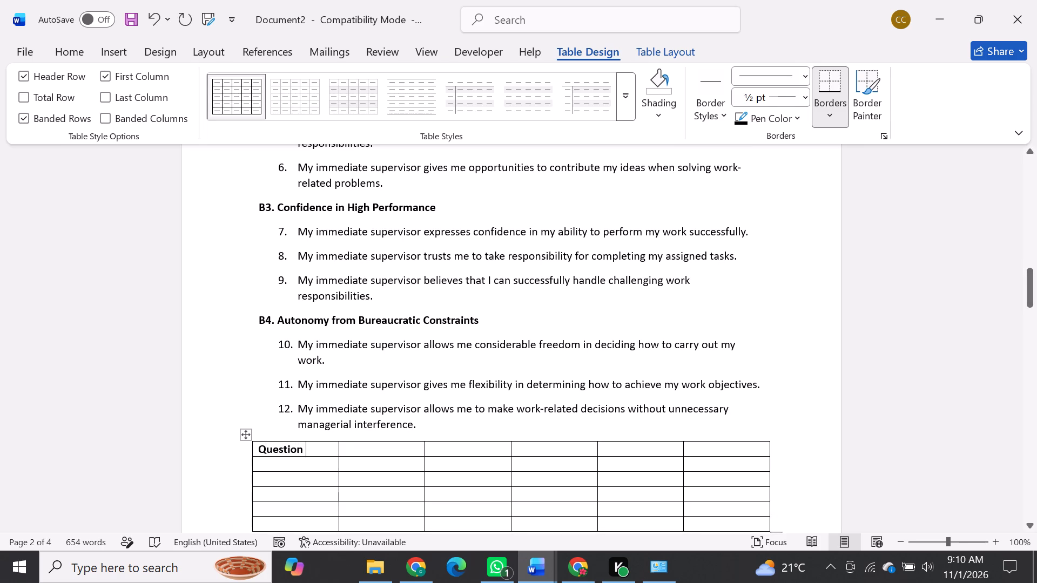
pyautogui.scroll(6, 372, 449)
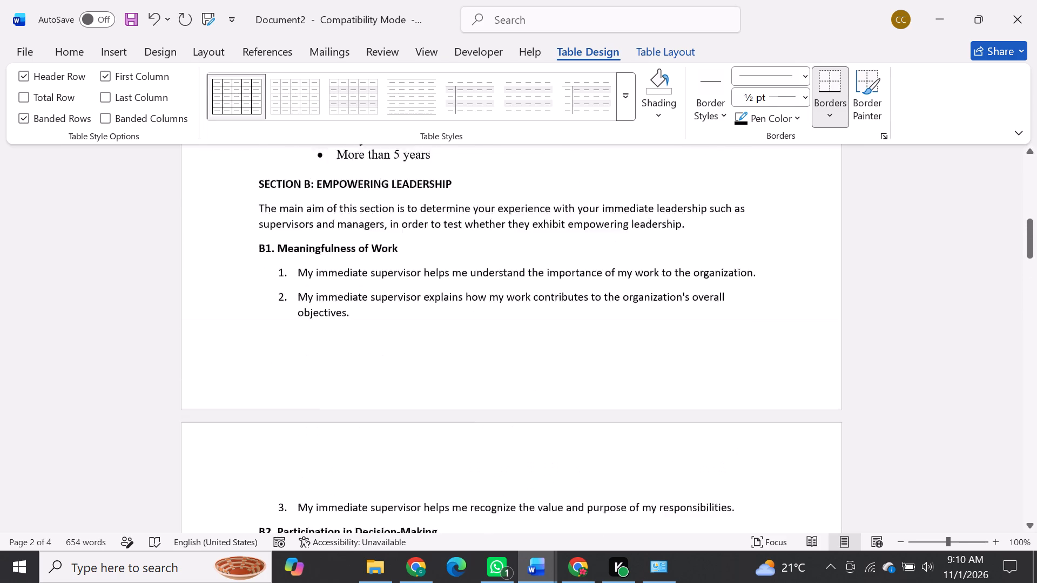
pyautogui.scroll(-13, 372, 449)
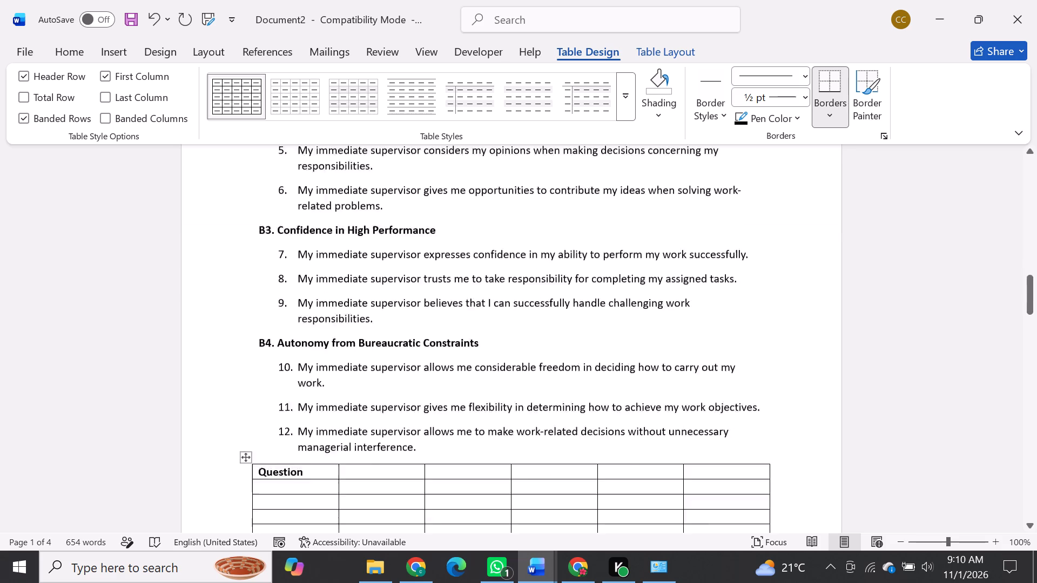
pyautogui.scroll(-4, 372, 449)
pyautogui.scroll(3, 372, 449)
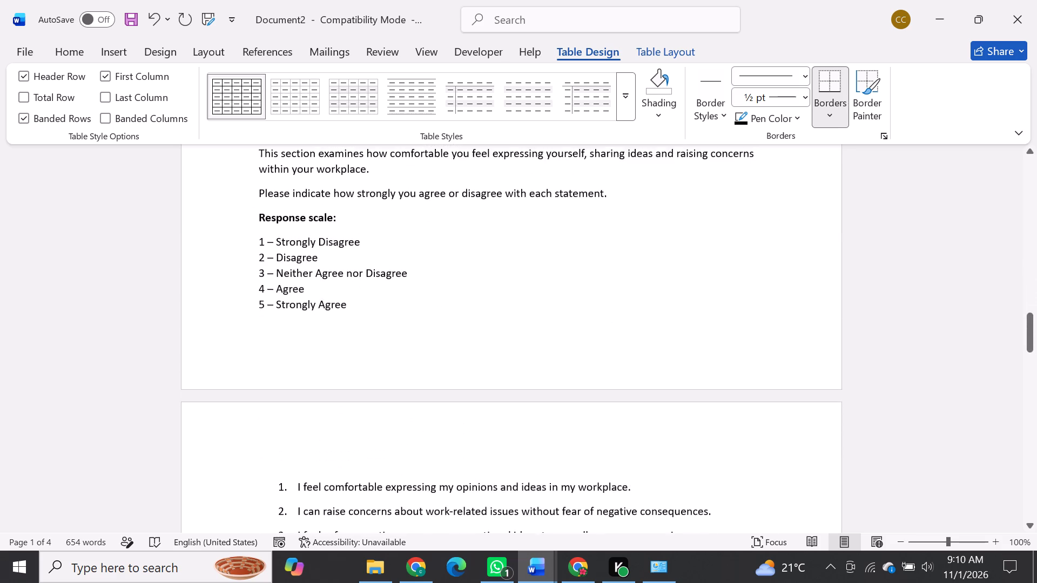
pyautogui.scroll(3, 372, 449)
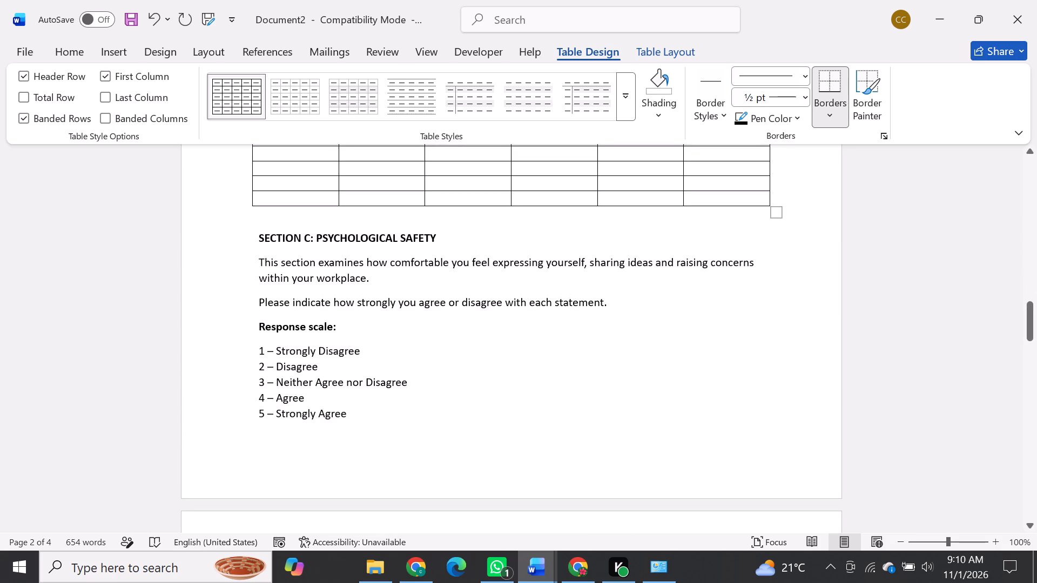
pyautogui.moveTo(346, 411); pyautogui.dragTo(258, 351)
pyautogui.hotkey('ctrl', 'c')
pyautogui.scroll(17, 421, 351)
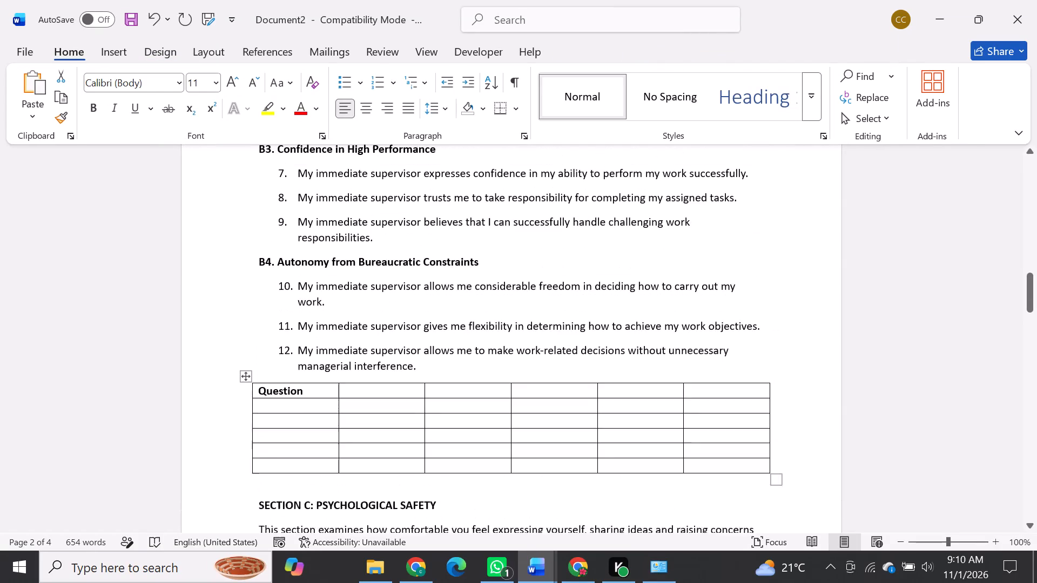
pyautogui.click(352, 401)
pyautogui.rightClick(352, 401)
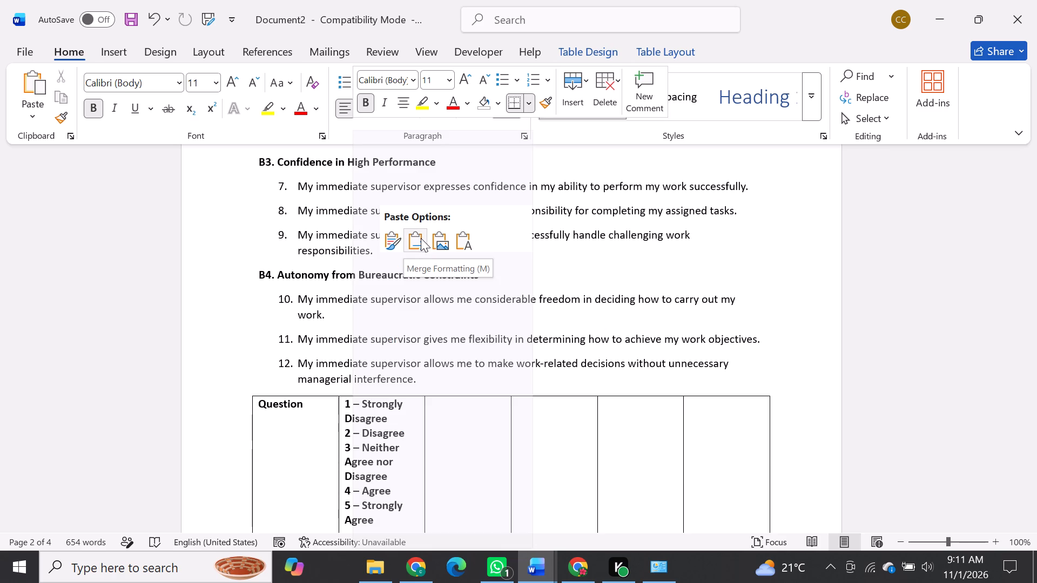
pyautogui.click(421, 238)
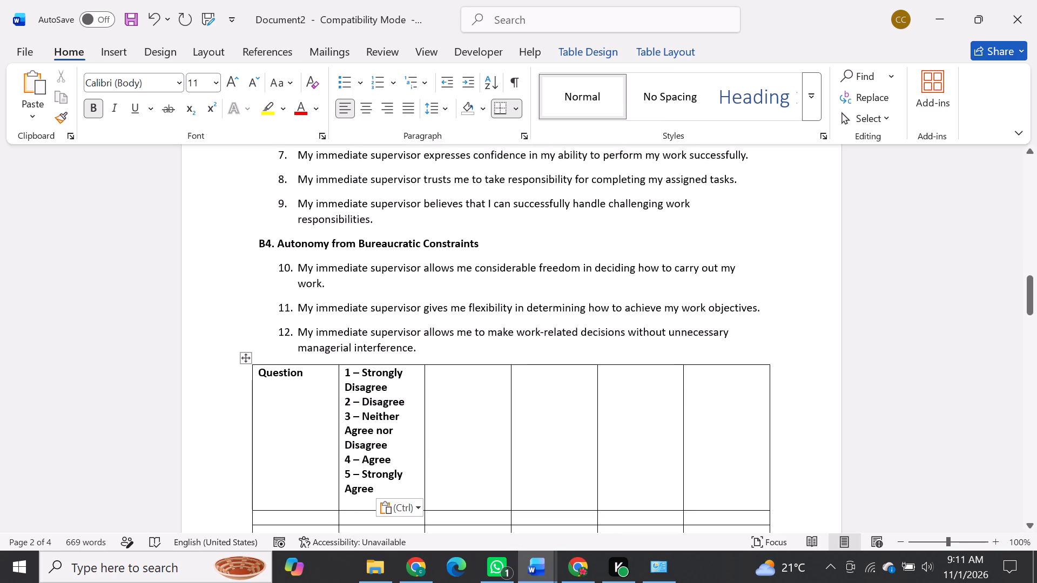
# Reduce the second header cell to "Strongly Disagree", cutting the options from "Disagree" onward and removing the leftover numbering.
pyautogui.moveTo(363, 404); pyautogui.dragTo(389, 482)
pyautogui.hotkey('ctrl', 'x')
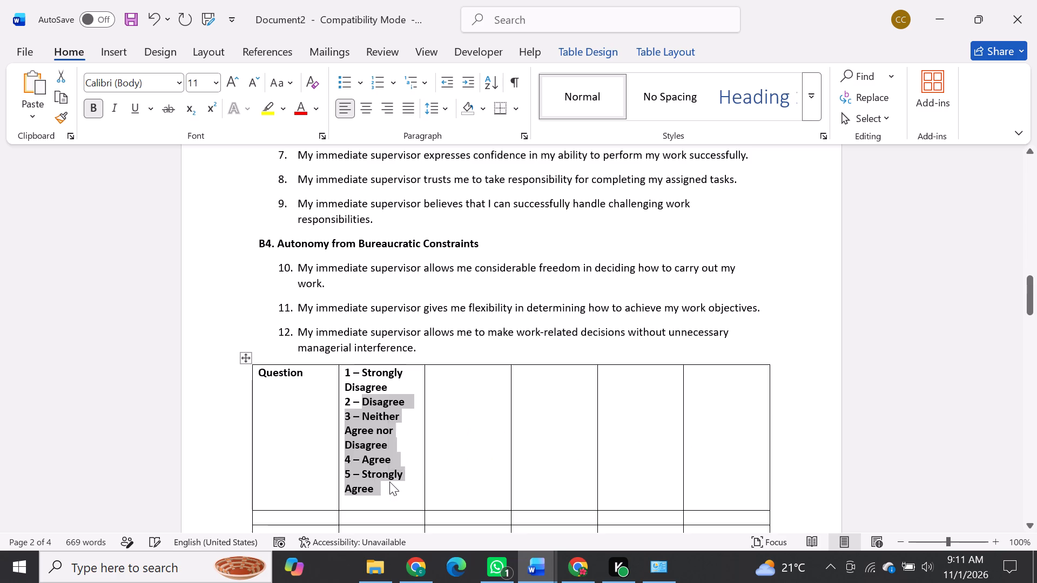
pyautogui.press('BackSpace')
pyautogui.press('BackSpace')
pyautogui.press('BackSpace')
pyautogui.press('BackSpace')
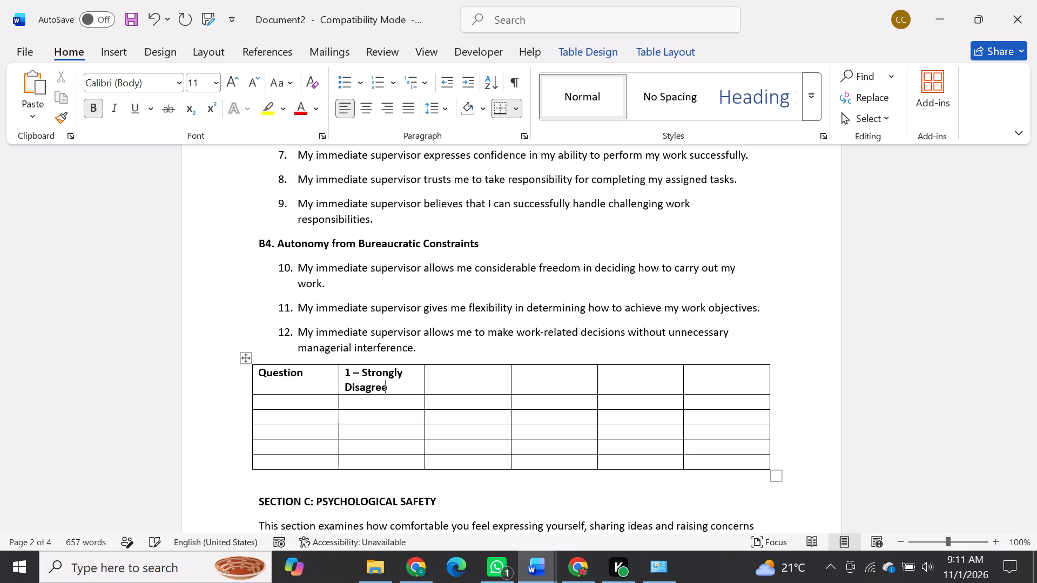
pyautogui.click(362, 372)
pyautogui.press('BackSpace')
pyautogui.press('BackSpace')
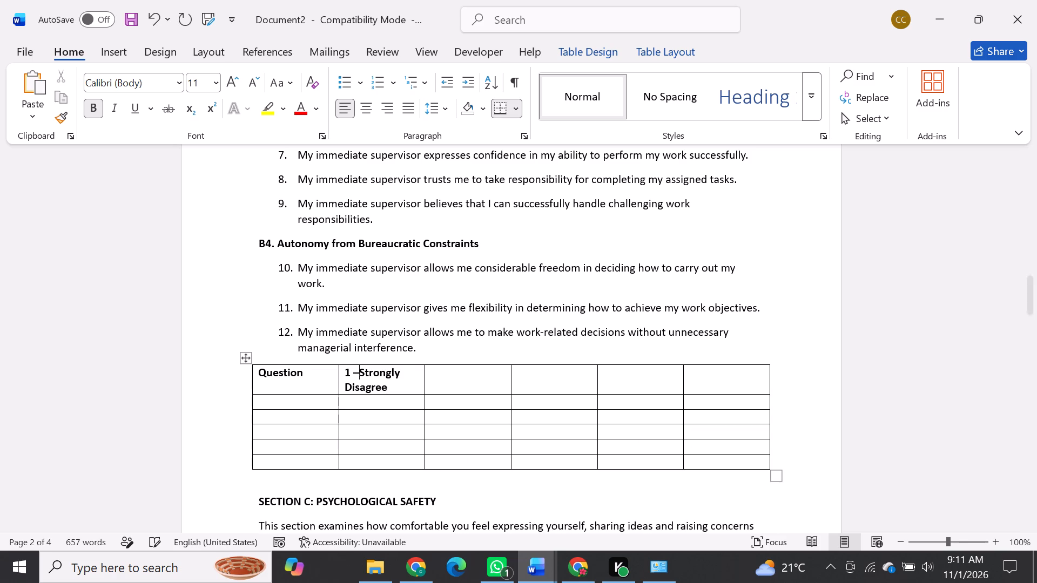
pyautogui.press('BackSpace')
pyautogui.press('BackSpace')
# Fill the third header cell with "Disagree" and the fourth with "3 – Neither Agree nor Disagree", cutting the "Agree" and "Strongly Agree" options.
pyautogui.click(452, 377)
pyautogui.hotkey('ctrl', 'v')
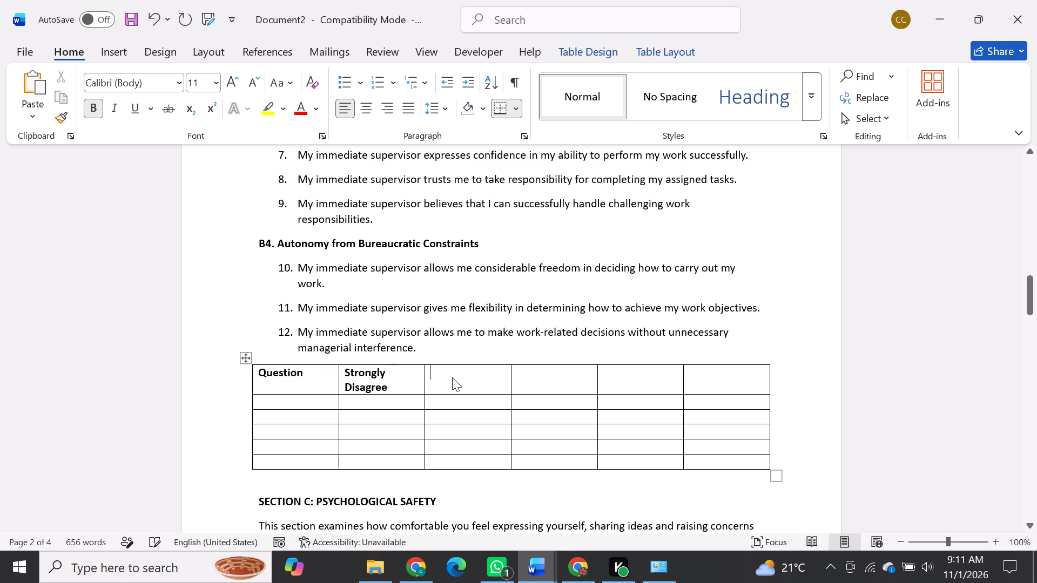
pyautogui.moveTo(431, 385); pyautogui.dragTo(459, 469)
pyautogui.hotkey('ctrl', 'x')
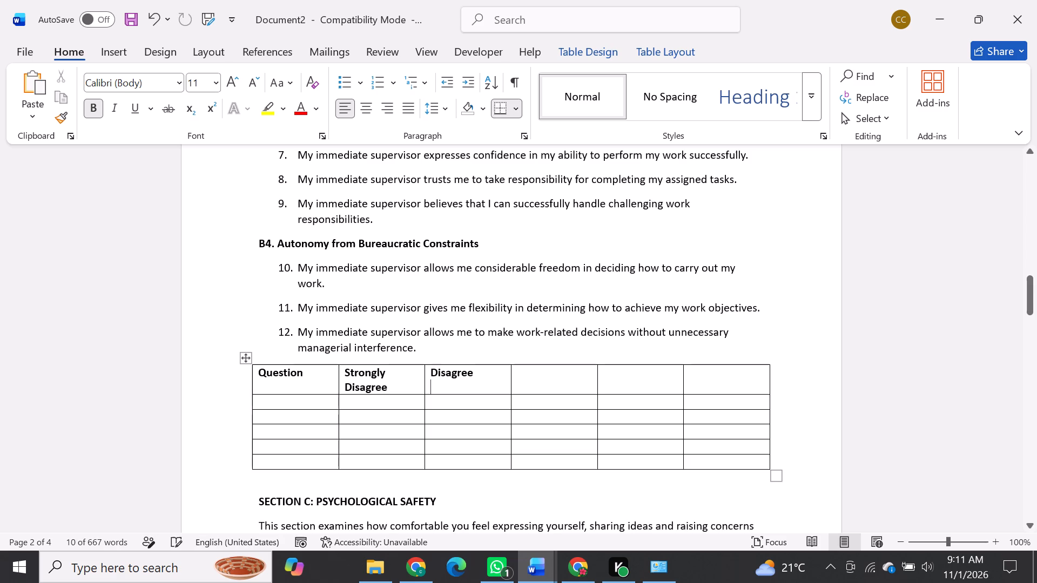
pyautogui.click(541, 377)
pyautogui.hotkey('ctrl', 'v')
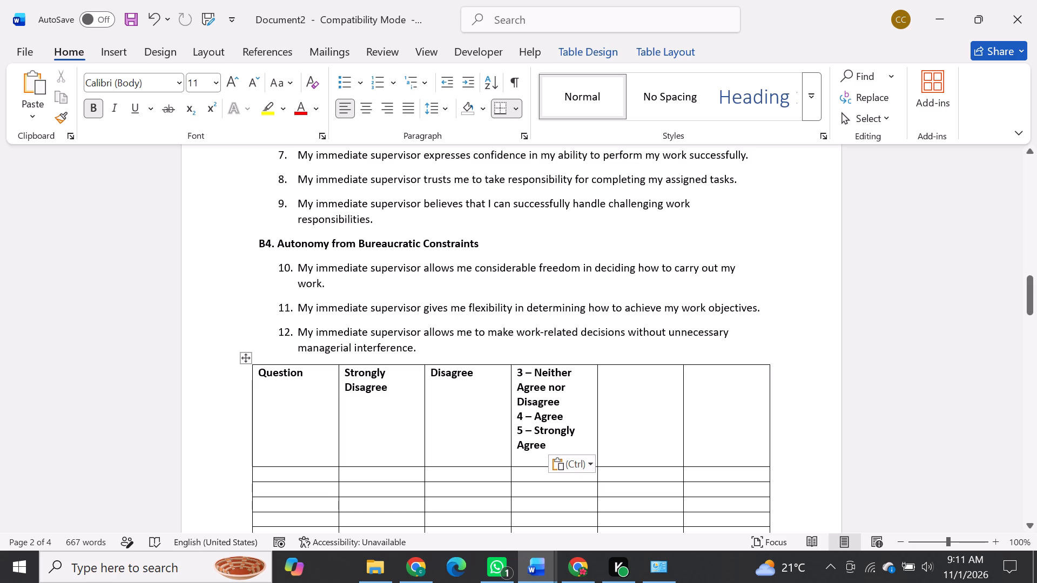
pyautogui.moveTo(535, 419); pyautogui.dragTo(545, 444)
pyautogui.hotkey('ctrl', 'x')
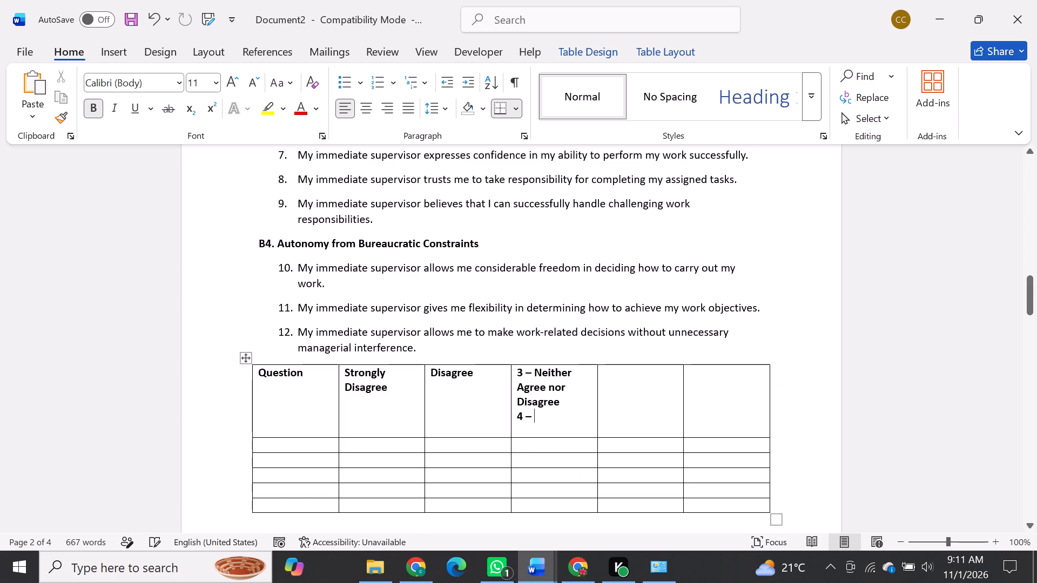
# Fill the fifth header cell with "Agree" and the sixth with "Strongly Agree", removing the leftover "5 –" from the fifth.
pyautogui.click(616, 401)
pyautogui.hotkey('ctrl', 'v')
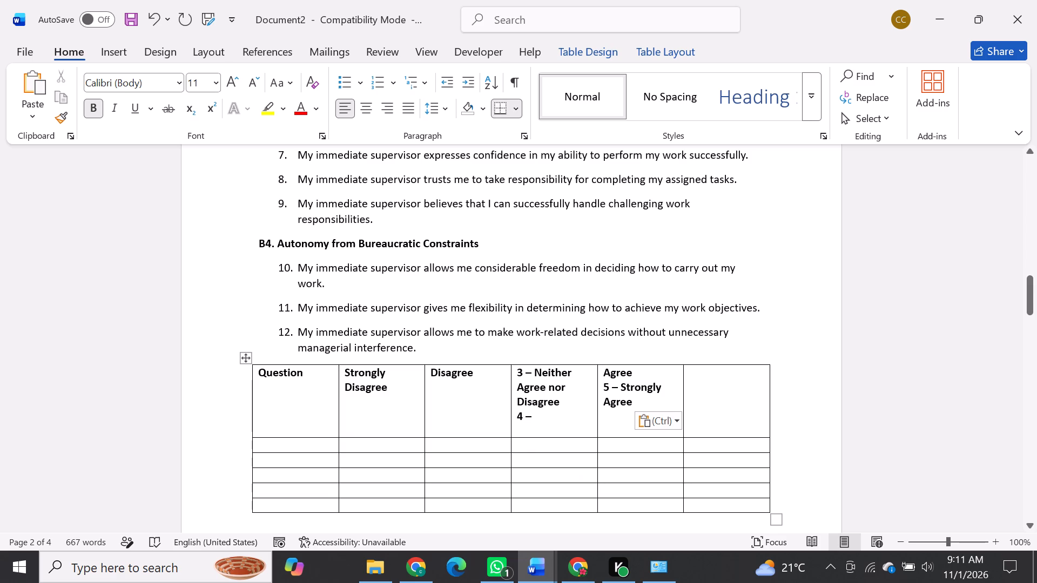
pyautogui.moveTo(621, 388); pyautogui.dragTo(635, 403)
pyautogui.hotkey('ctrl', 'x')
pyautogui.click(698, 391)
pyautogui.hotkey('ctrl', 'v')
pyautogui.click(625, 391)
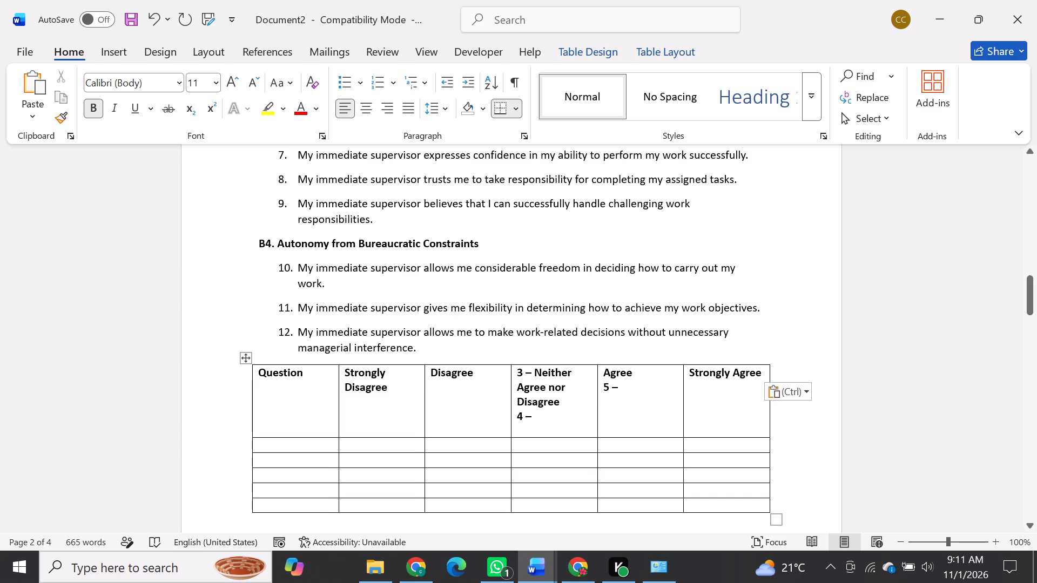
pyautogui.press('BackSpace')
pyautogui.press('BackSpace')
pyautogui.press('BackSpace')
pyautogui.press('BackSpace')
pyautogui.press('BackSpace')
# Switch to Chrome, search Google for "5-point likert scale" and examine the standard agreement scale wording.
pyautogui.click(409, 573)
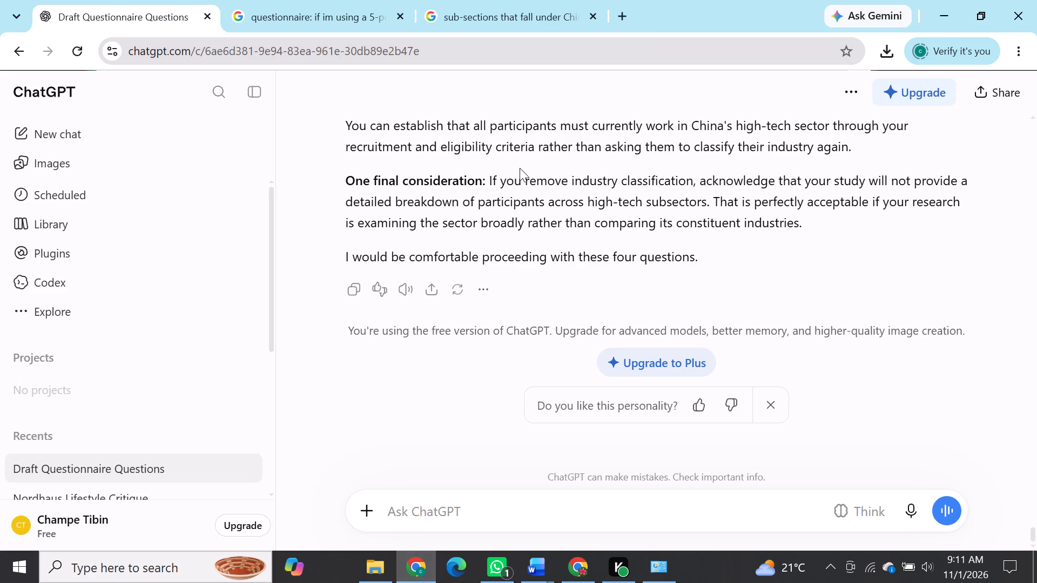
pyautogui.click(346, 10)
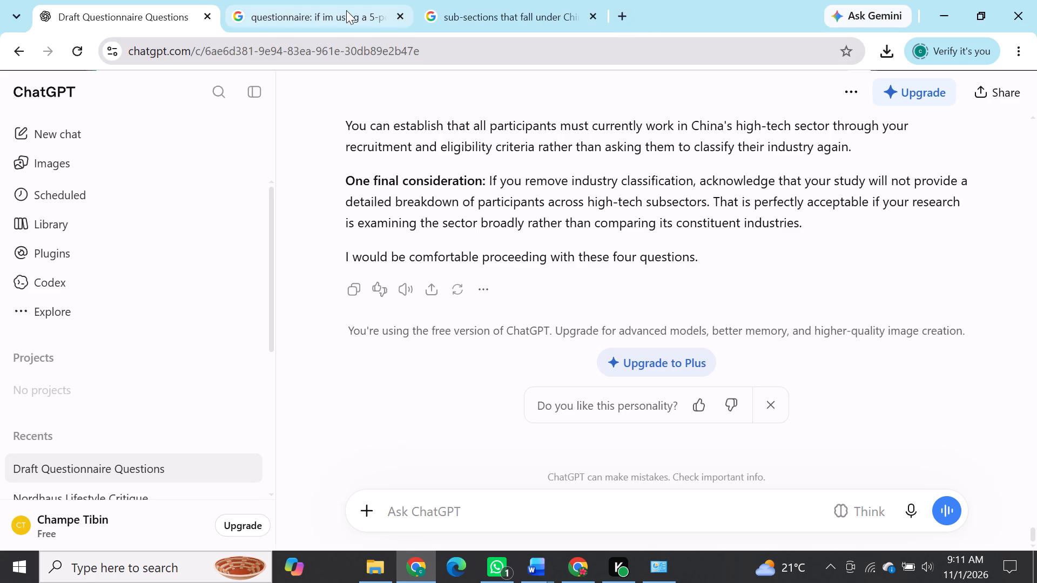
pyautogui.click(367, 50)
pyautogui.press('BackSpace')
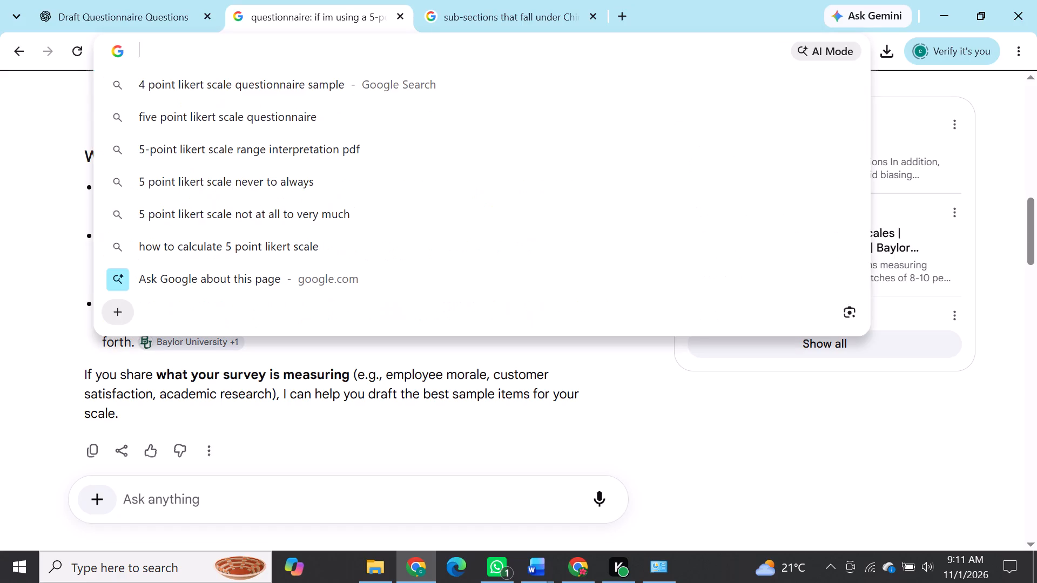
pyautogui.write('5-point')
pyautogui.press('space')
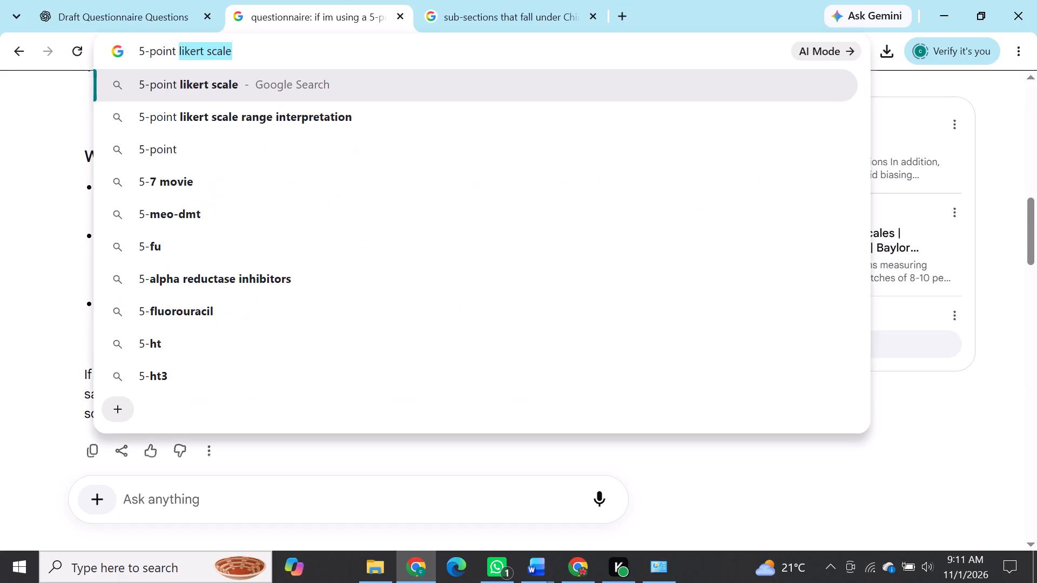
pyautogui.press('Return')
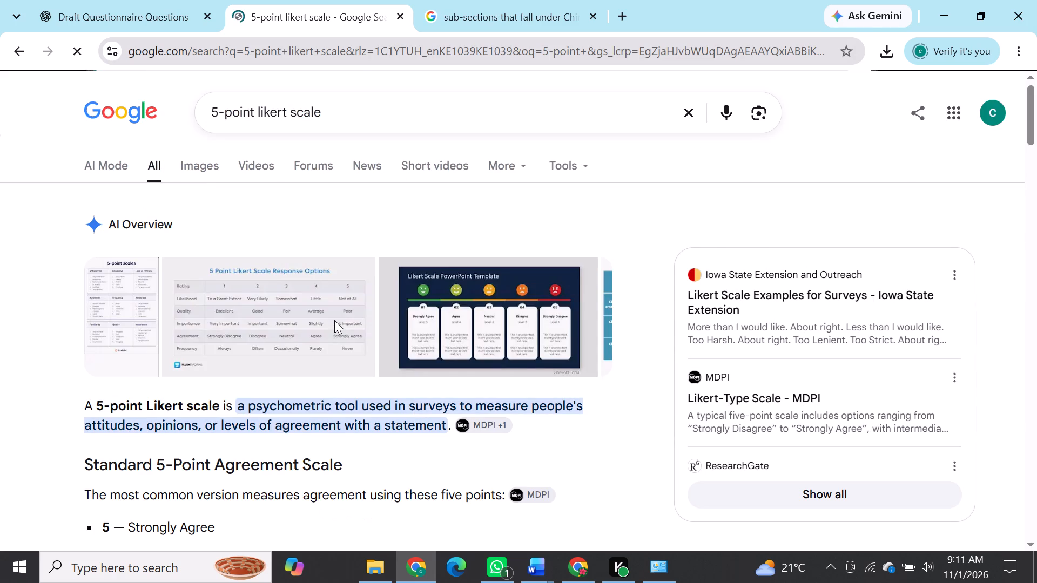
pyautogui.scroll(-2, 334, 320)
pyautogui.scroll(-1, 280, 343)
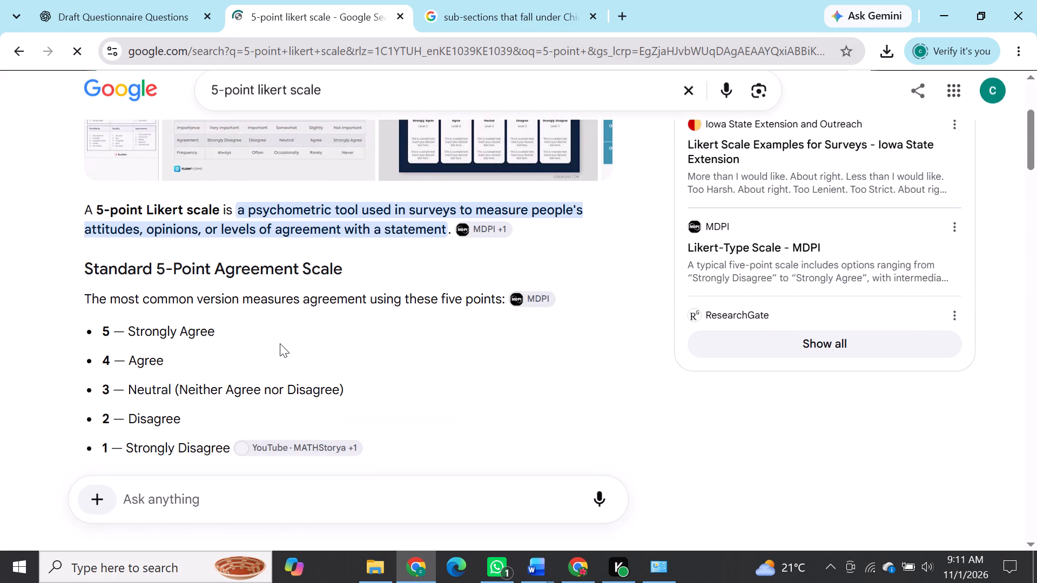
# Return to the questionnaire in Word and replace the table's fourth header cell text with "Neutral".
pyautogui.click(547, 564)
pyautogui.click(692, 498)
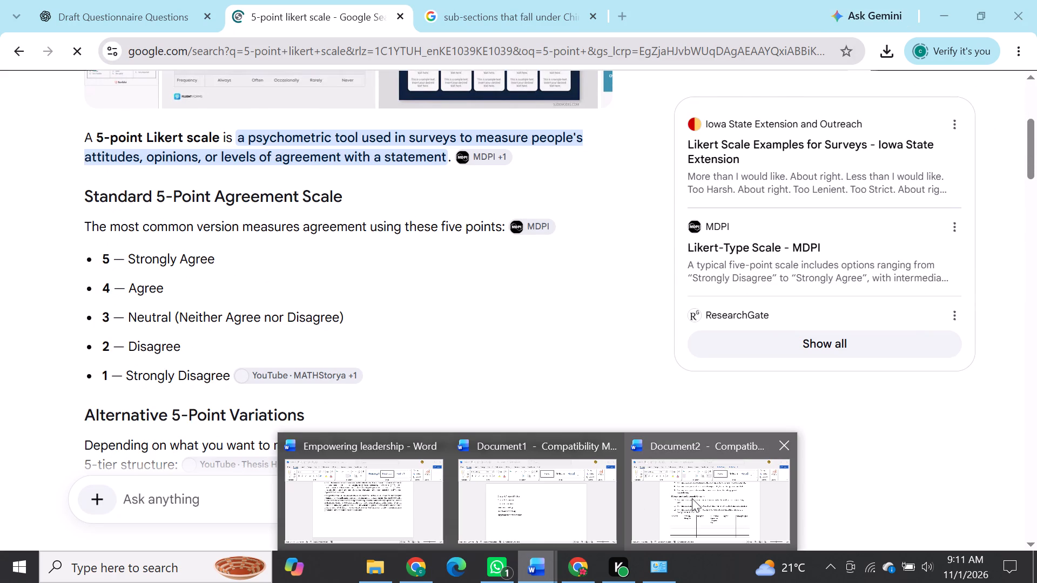
pyautogui.moveTo(554, 428); pyautogui.dragTo(524, 379)
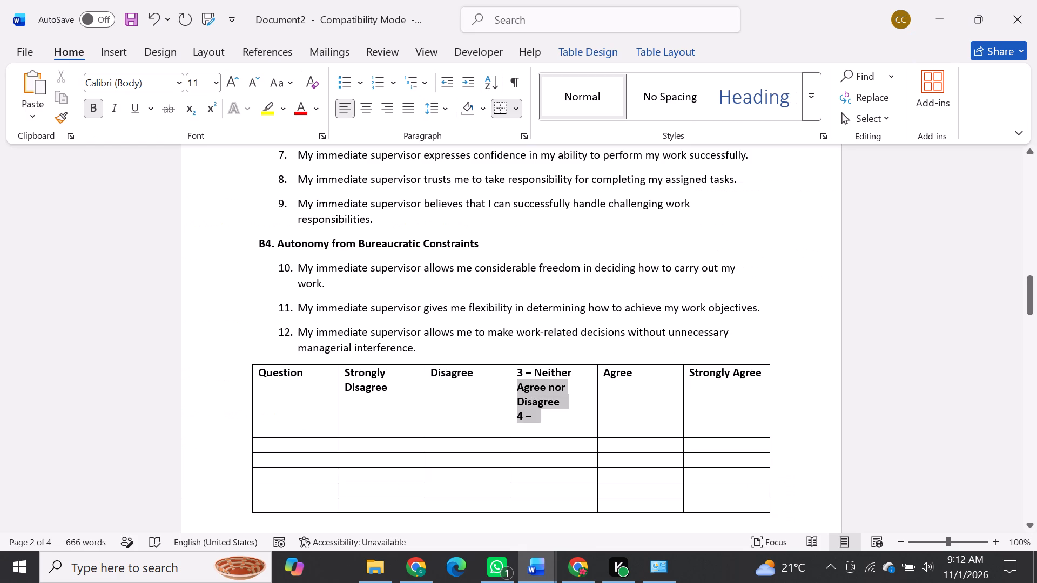
pyautogui.press('BackSpace')
pyautogui.press('BackSpace')
pyautogui.press('BackSpace')
pyautogui.press('BackSpace')
pyautogui.press('BackSpace')
pyautogui.press('BackSpace')
pyautogui.press('BackSpace')
pyautogui.press('BackSpace')
pyautogui.press('BackSpace')
pyautogui.press('BackSpace')
pyautogui.press('BackSpace')
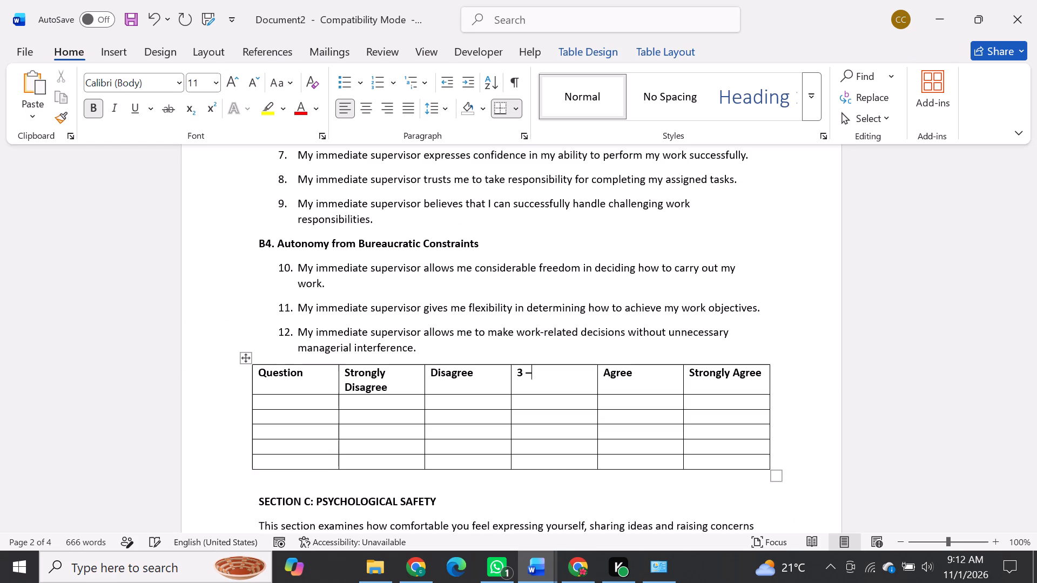
pyautogui.press('BackSpace')
pyautogui.press('BackSpace')
pyautogui.write('eutral')
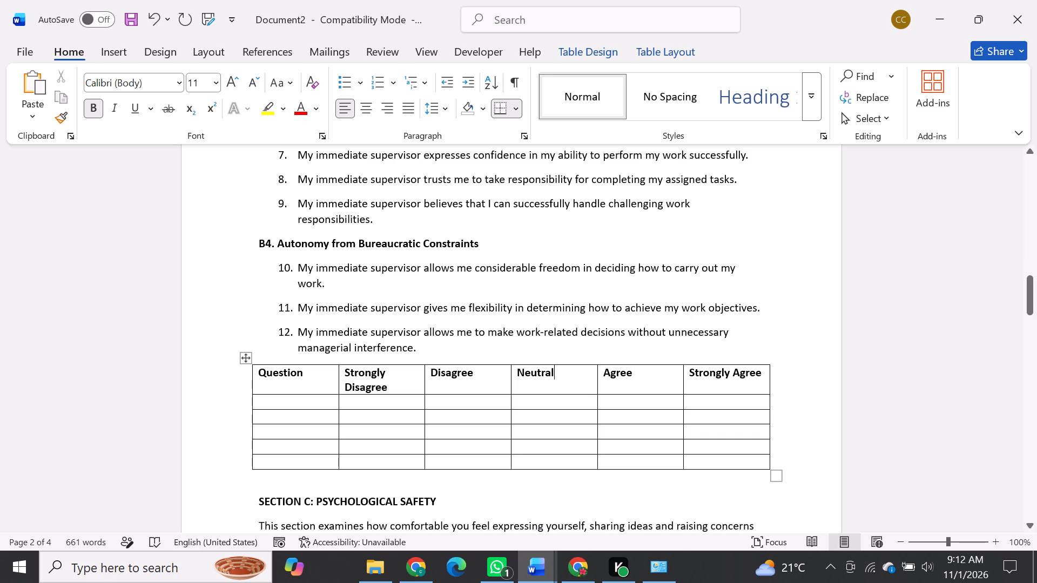
# Insert an empty column directly after the "Question" column of the Likert table.
pyautogui.click(290, 387)
pyautogui.click(317, 377)
pyautogui.rightClick(317, 377)
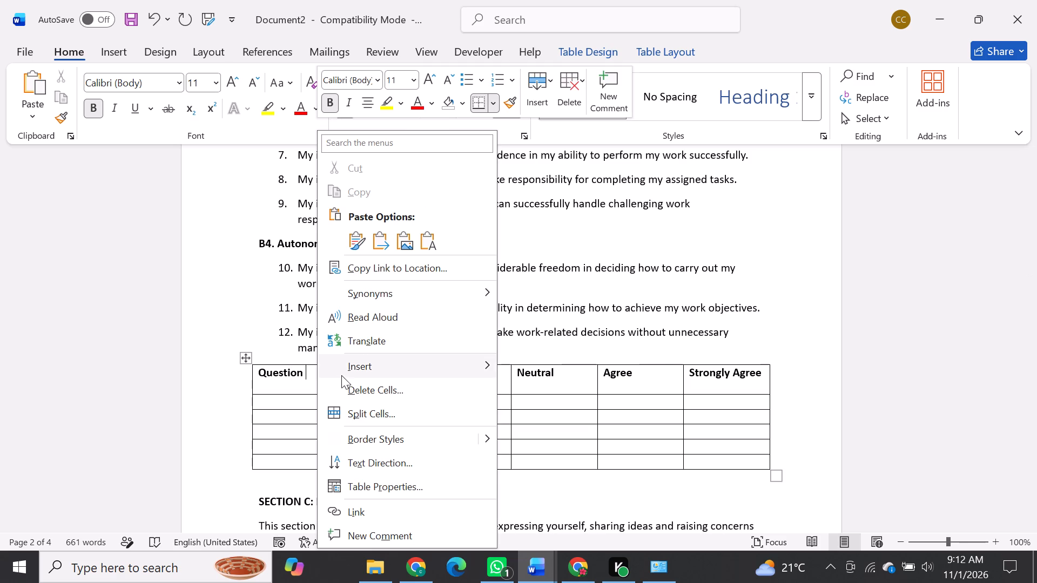
pyautogui.click(568, 391)
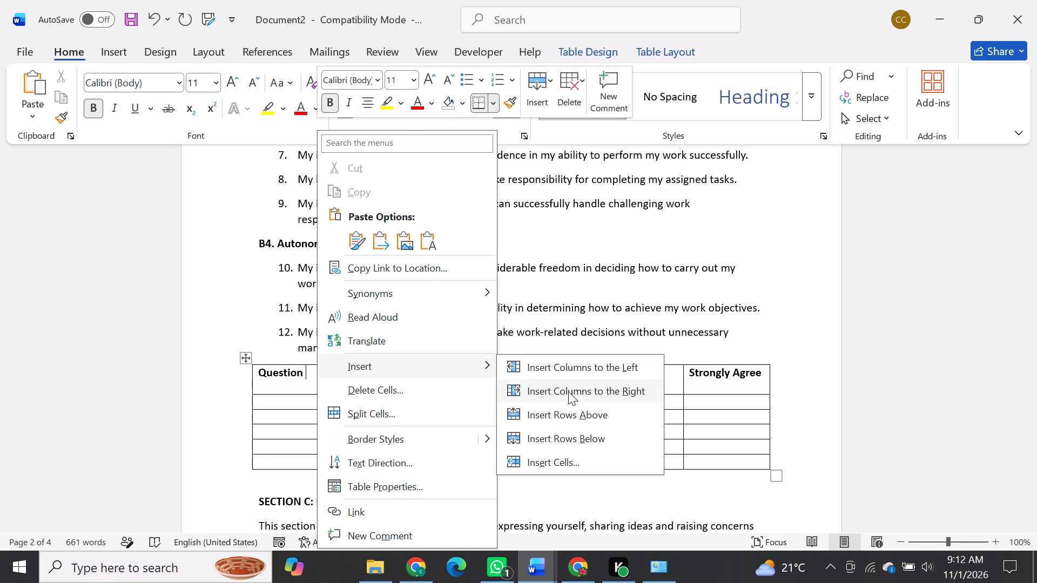
# Check the Section B subheadings and enter "Meaningfullness of work" in the cell below "Question".
pyautogui.click(298, 405)
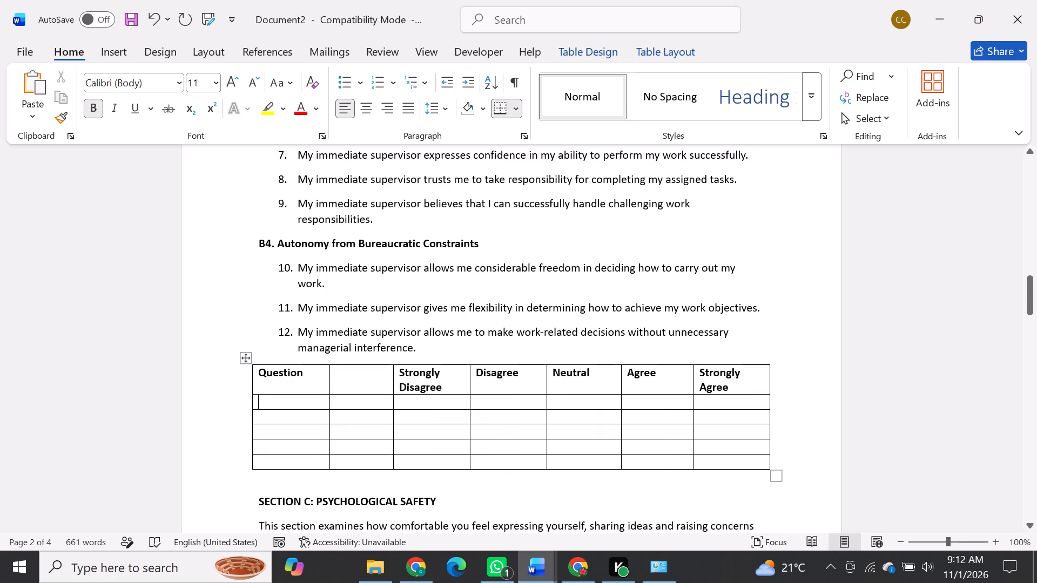
pyautogui.scroll(2, 366, 242)
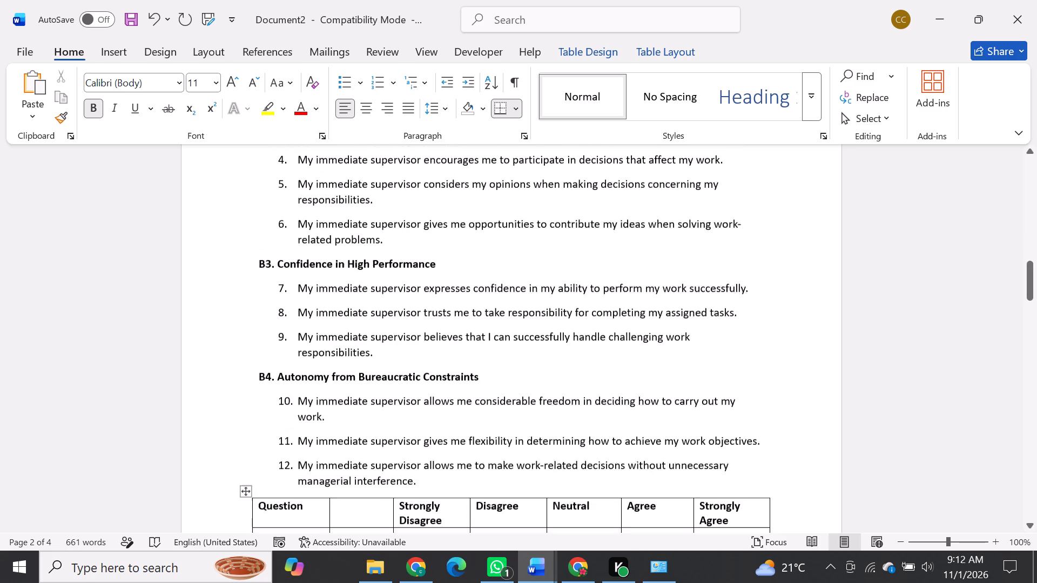
pyautogui.scroll(5, 366, 242)
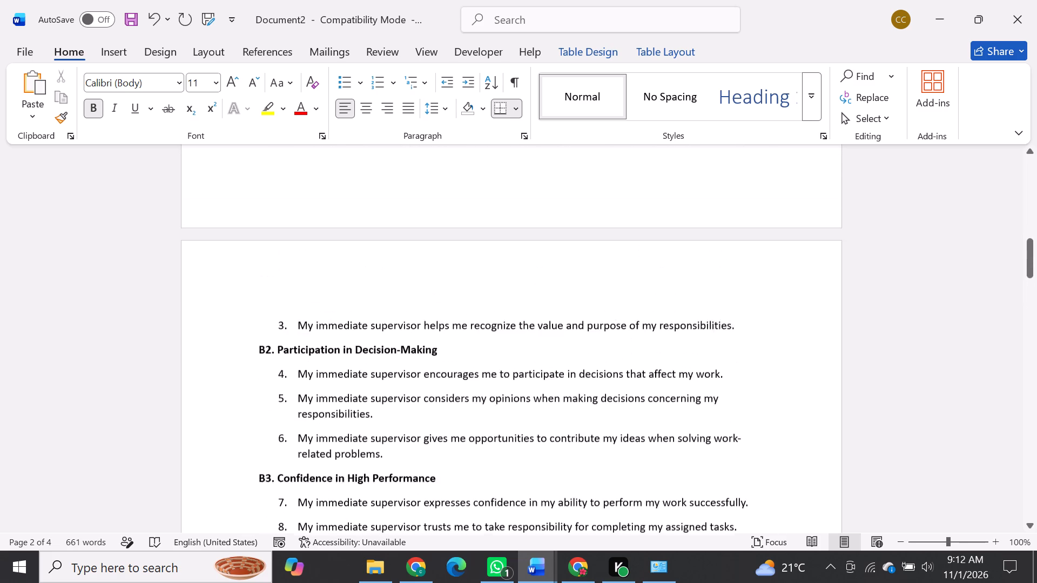
pyautogui.scroll(3, 366, 242)
pyautogui.scroll(-10, 366, 242)
pyautogui.write('eaningfullness of work')
# Label the fourth row below the header "Autonomy" and the row above it "Confidence", following the Section B subheadings.
pyautogui.press('Down')
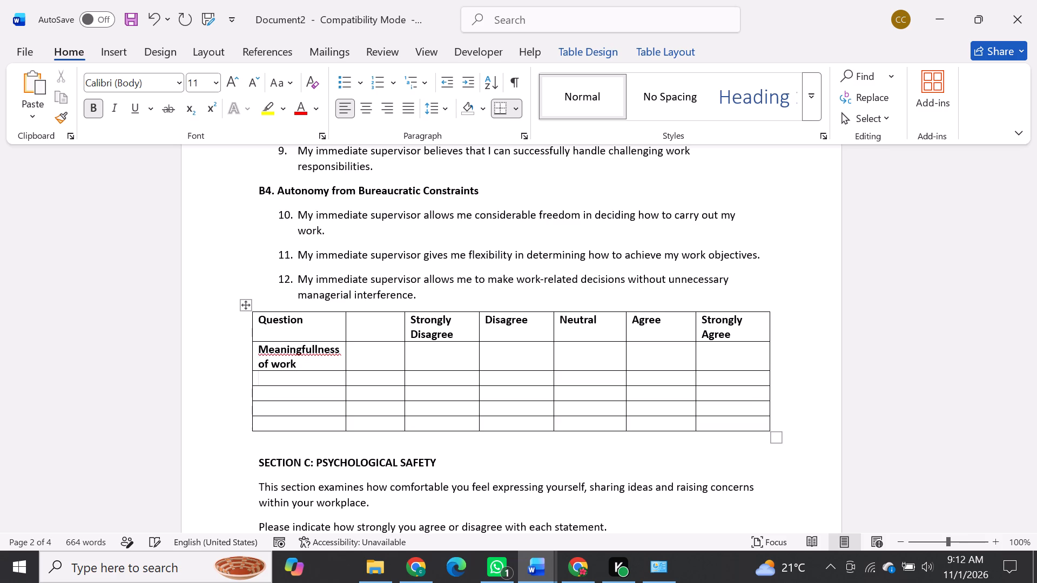
pyautogui.press('Down')
pyautogui.press('Down')
pyautogui.scroll(3, 346, 331)
pyautogui.scroll(-2, 346, 331)
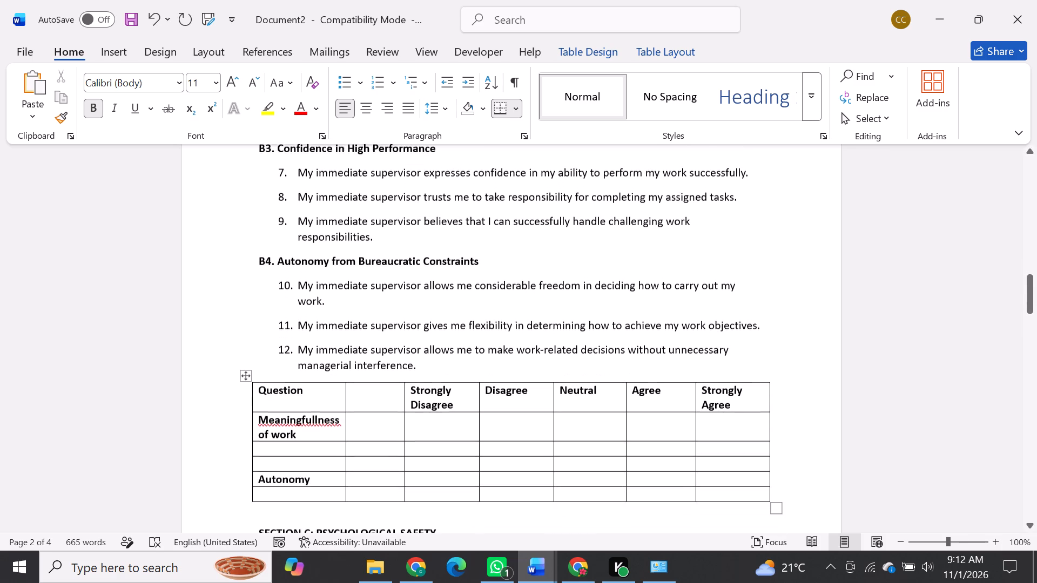
pyautogui.scroll(-1, 346, 331)
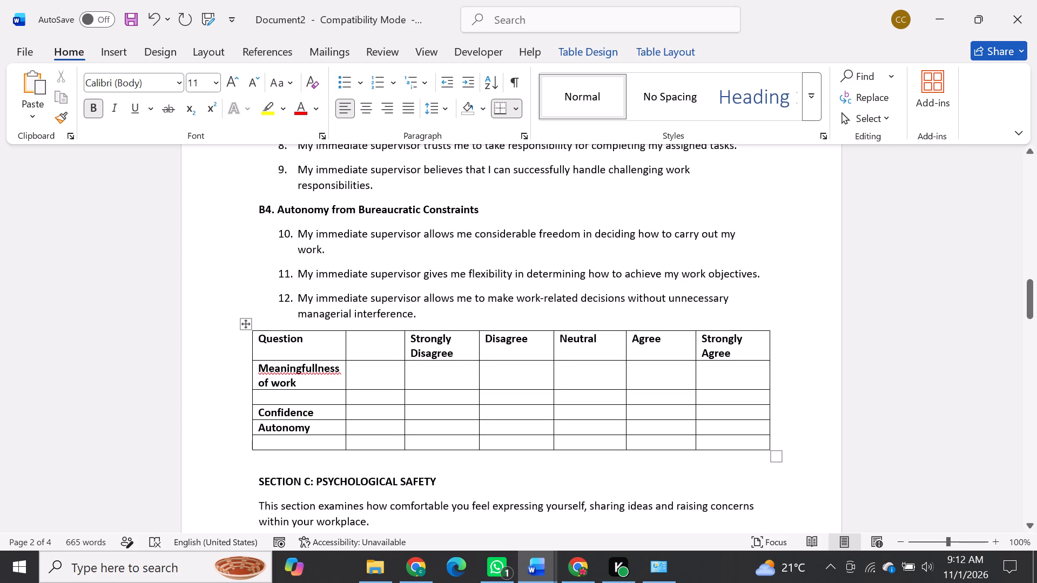
# Label the empty row below the meaningfulness row "Participation in decision making", following subheading B2.
pyautogui.click(274, 394)
pyautogui.scroll(2, 274, 394)
pyautogui.scroll(5, 386, 257)
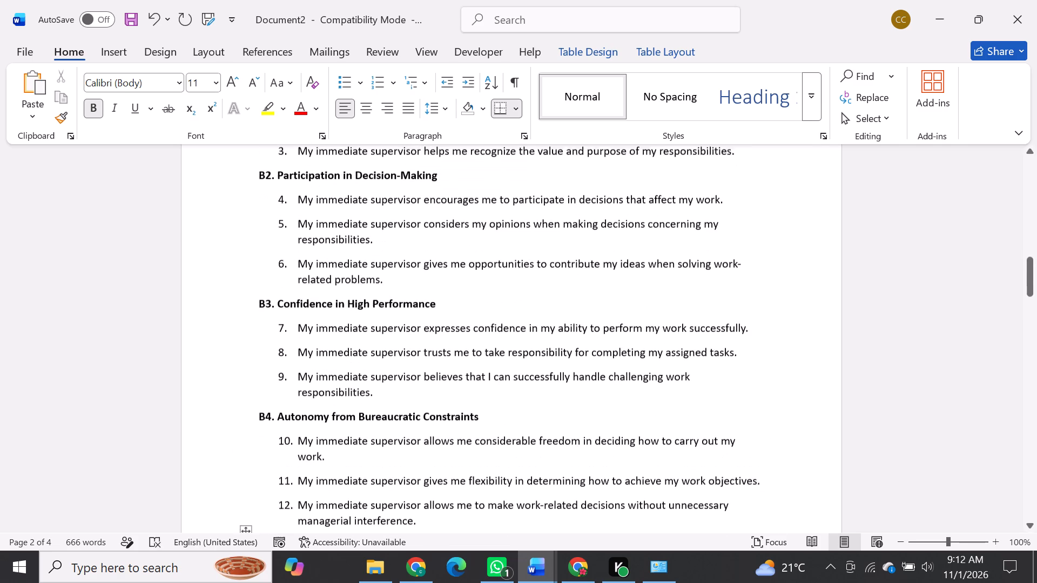
pyautogui.scroll(-7, 386, 257)
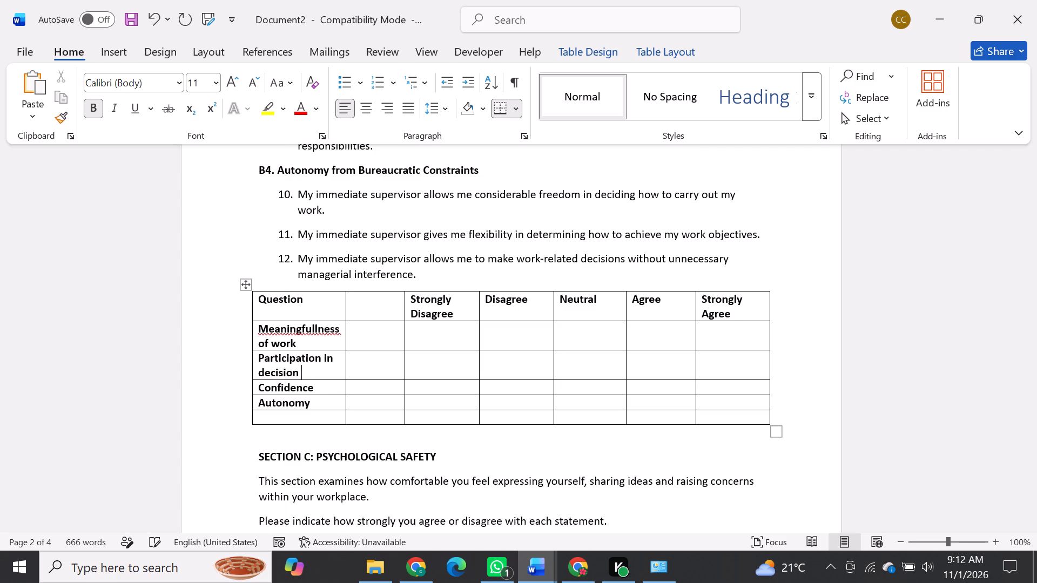
# Correct the misspelled first word of the first row label to "Meaningfulness".
pyautogui.click(317, 333)
pyautogui.rightClick(317, 333)
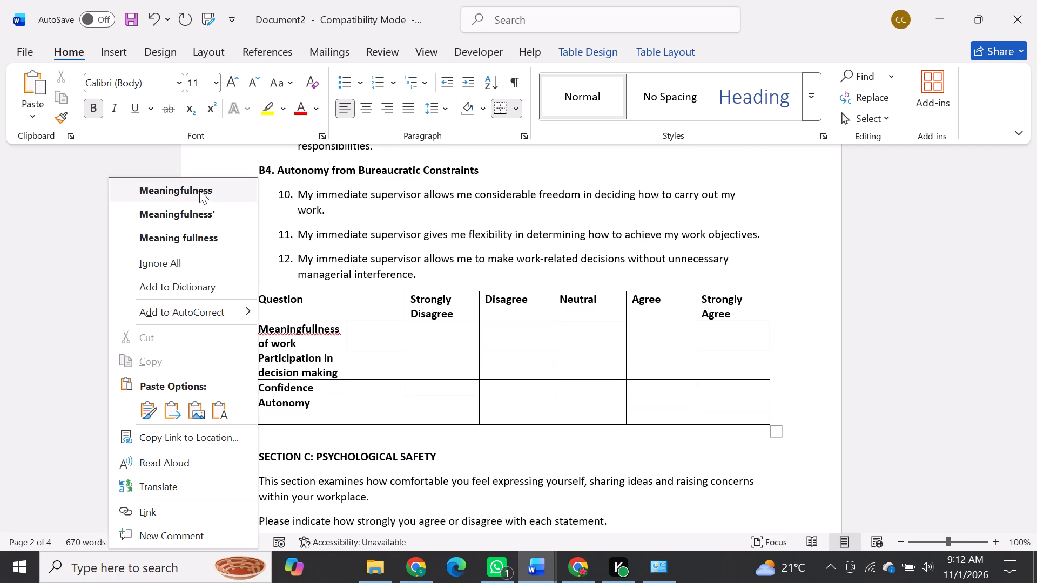
pyautogui.click(199, 190)
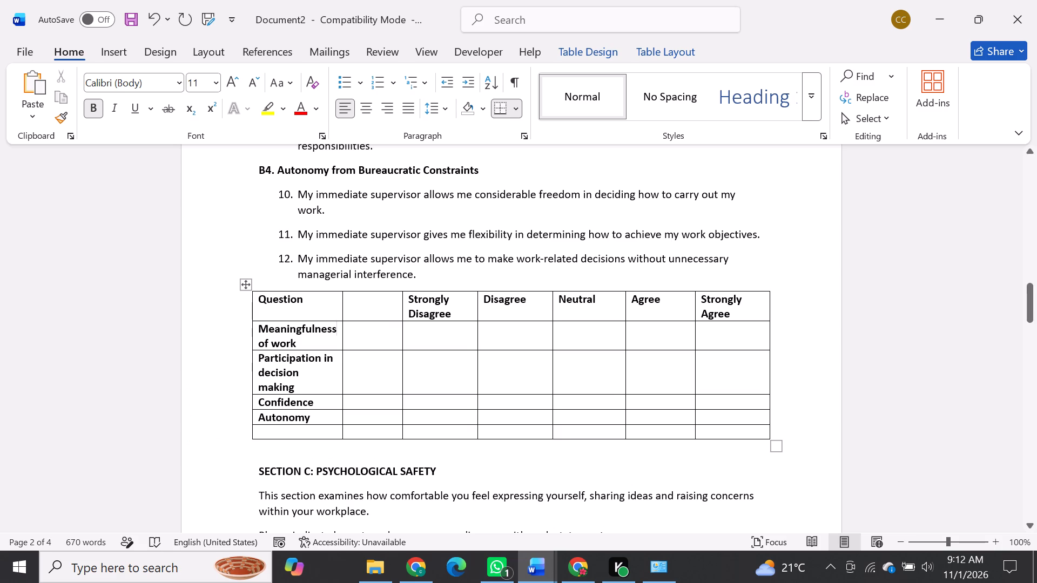
# Switch to the "Empowering leadership" document, search it for "autonomy" and examine the matches for the passage naming the empowering leadership characteristics.
pyautogui.click(538, 581)
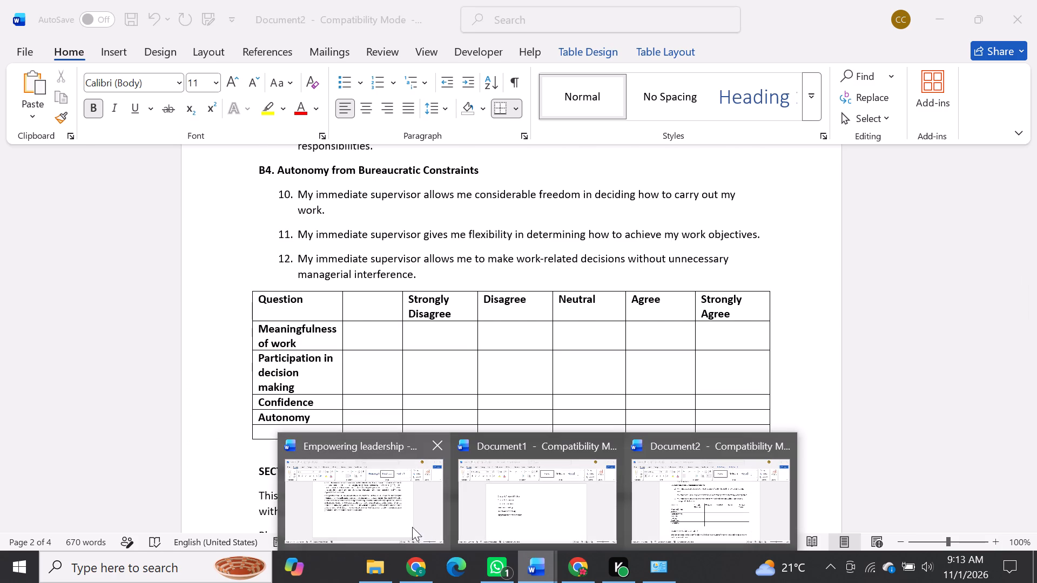
pyautogui.click(361, 504)
pyautogui.click(458, 297)
pyautogui.hotkey('ctrl', 'f')
pyautogui.write('autonomy')
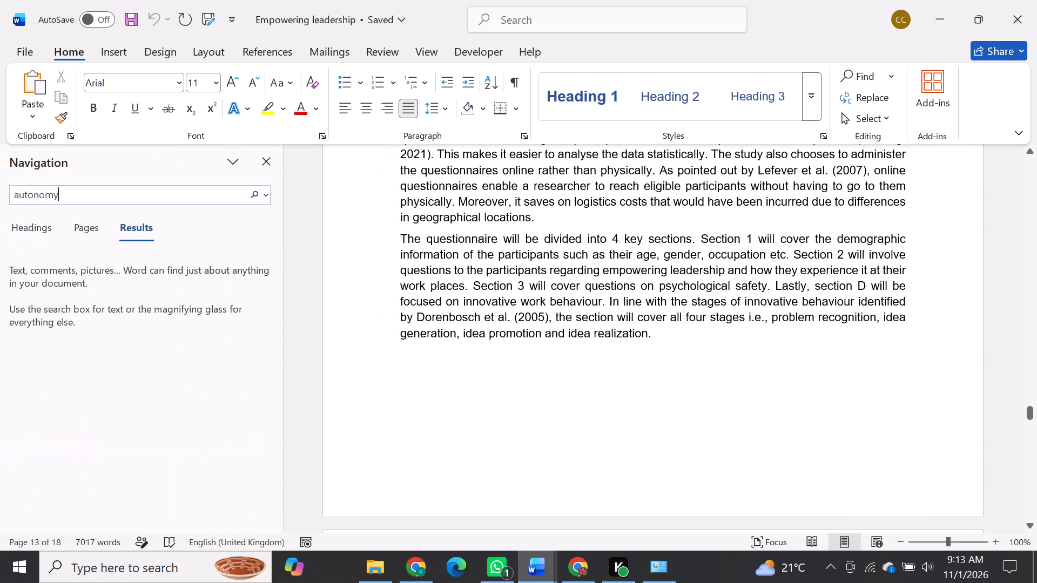
pyautogui.click(219, 276)
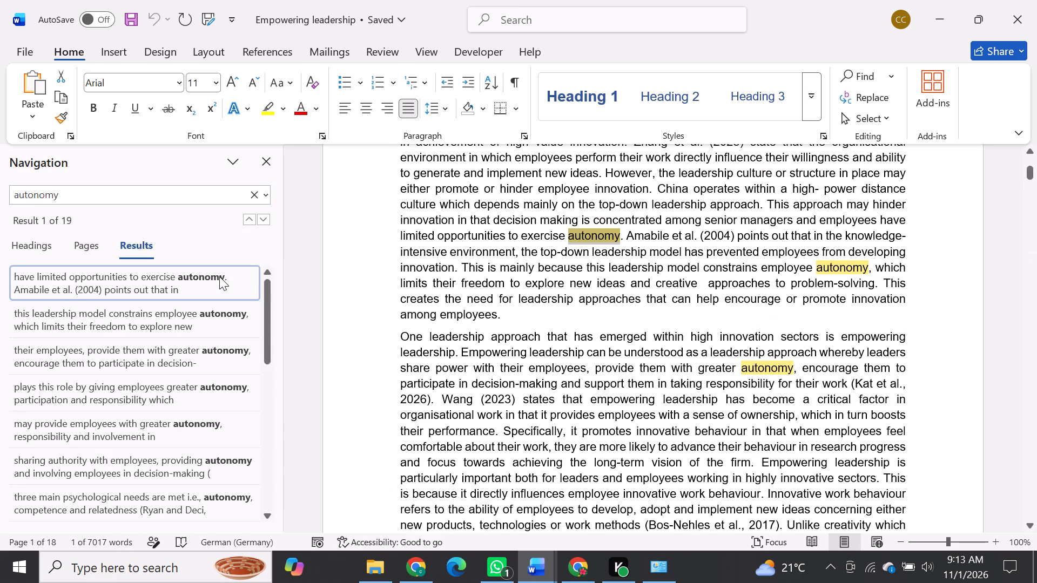
pyautogui.click(213, 320)
pyautogui.click(206, 342)
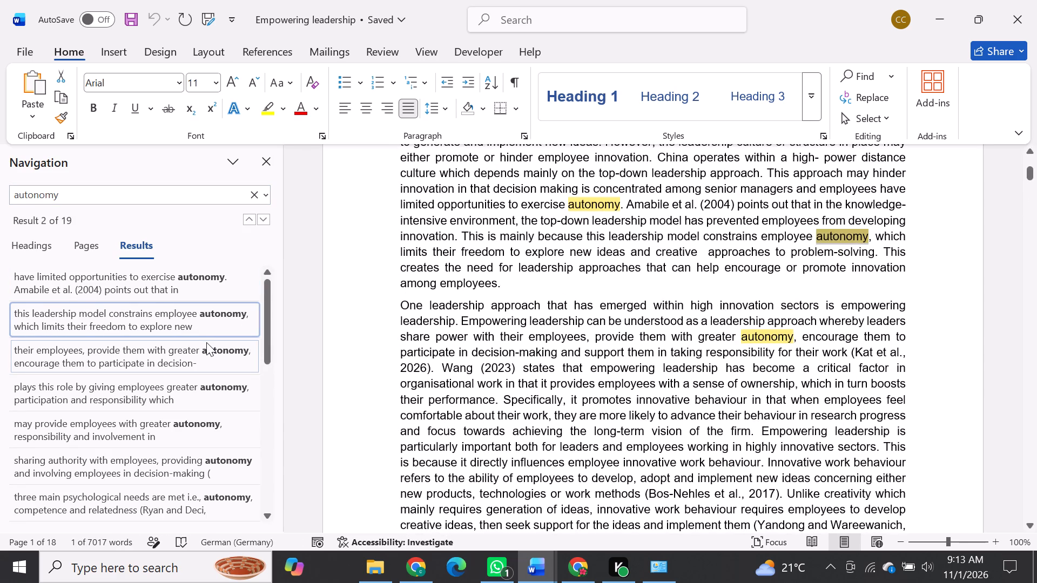
pyautogui.click(193, 383)
pyautogui.click(184, 424)
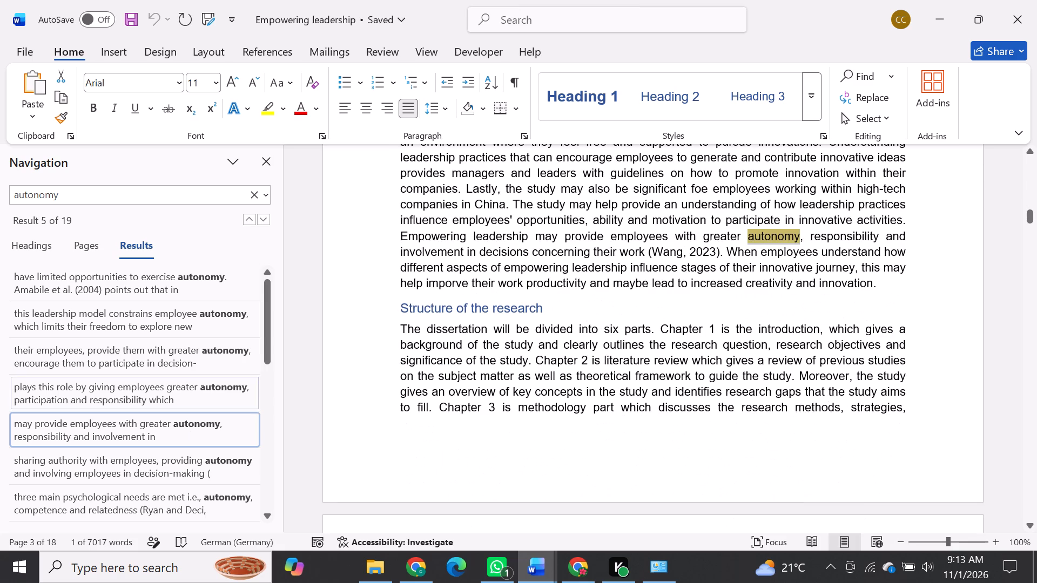
pyautogui.scroll(5, 530, 323)
pyautogui.scroll(-2, 530, 323)
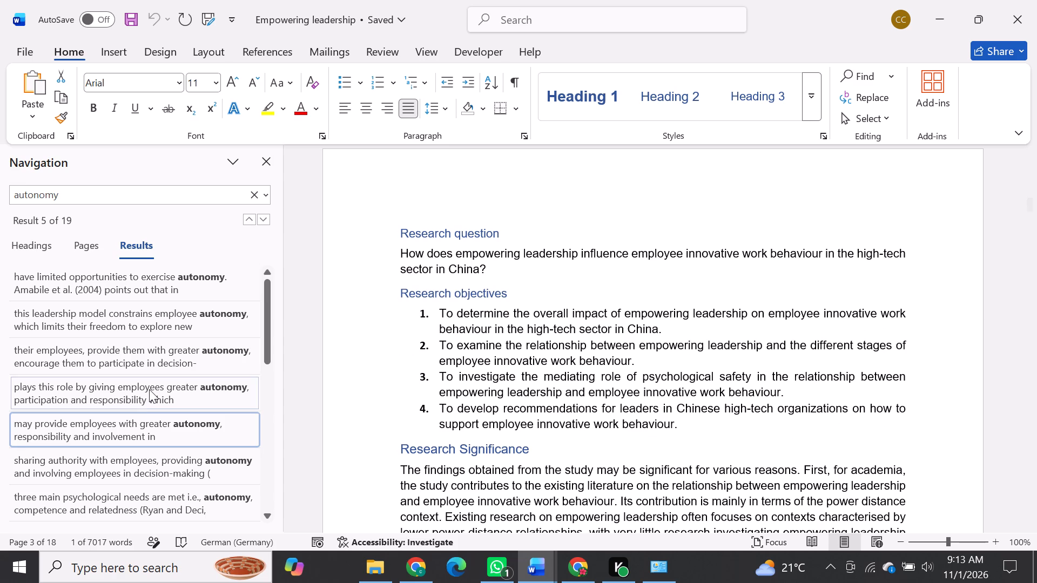
pyautogui.click(149, 480)
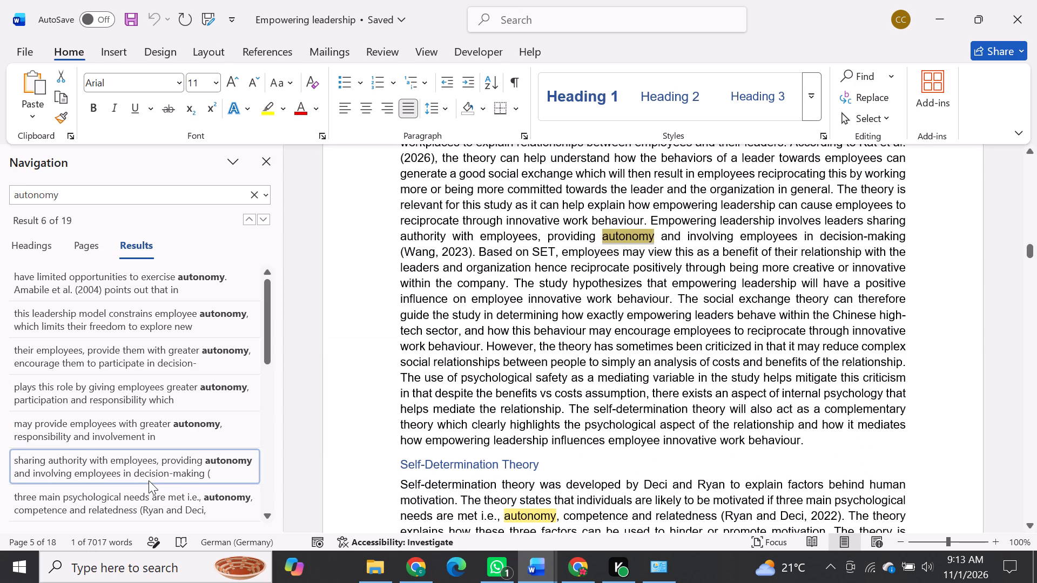
pyautogui.scroll(-1, 214, 439)
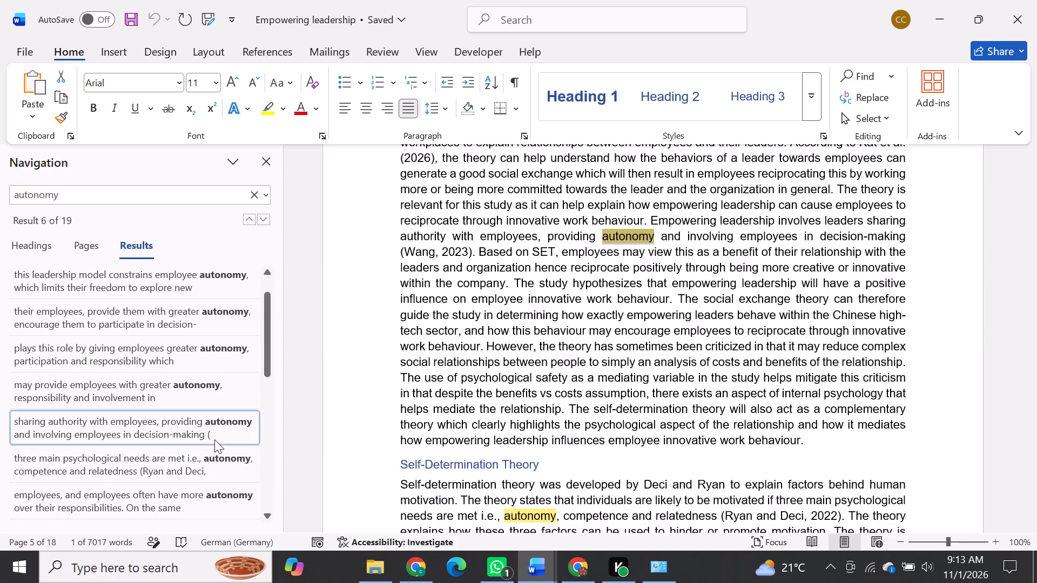
pyautogui.scroll(-1, 214, 439)
pyautogui.click(189, 438)
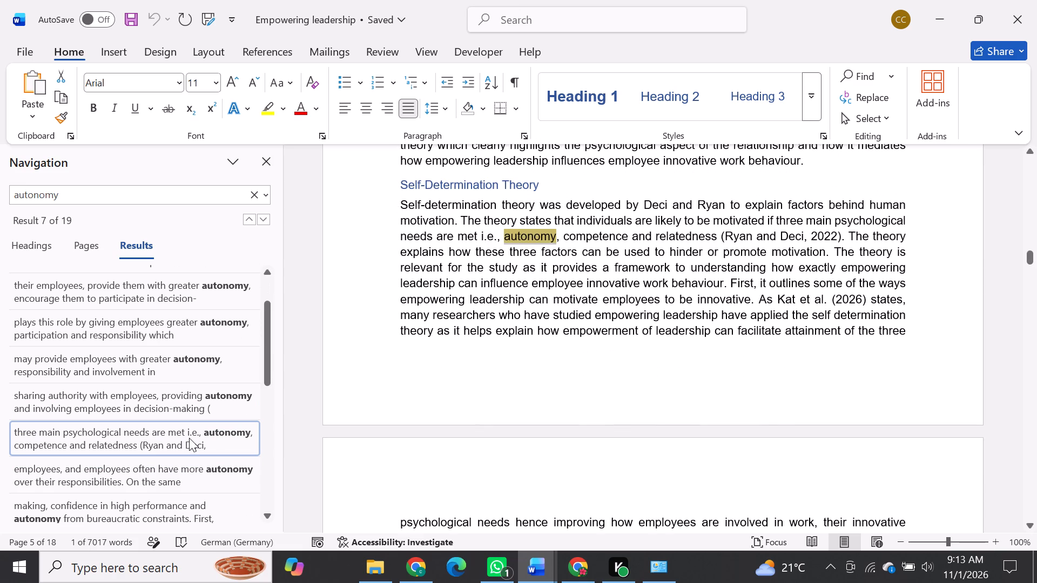
pyautogui.click(167, 472)
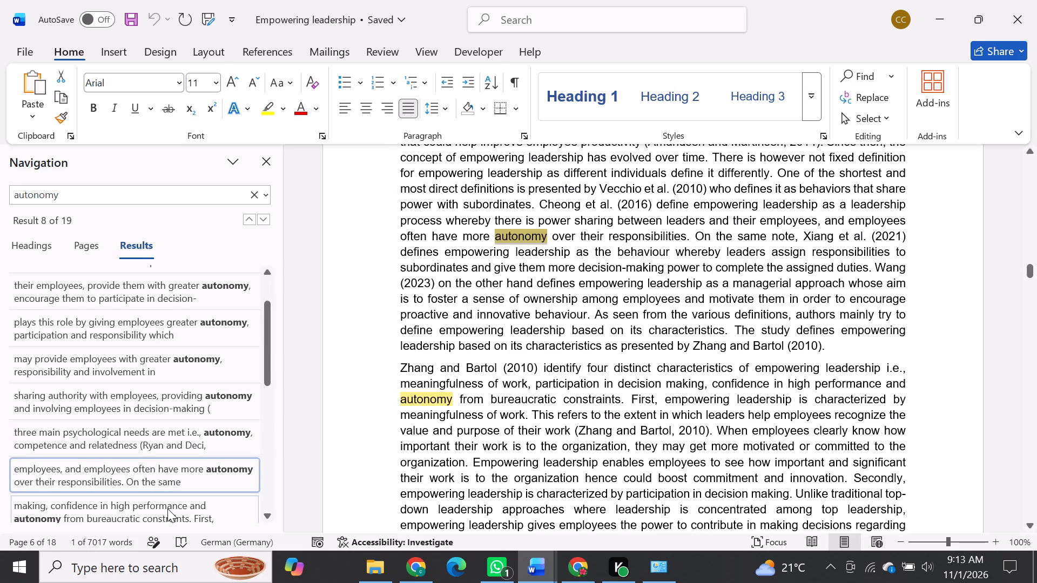
pyautogui.click(167, 509)
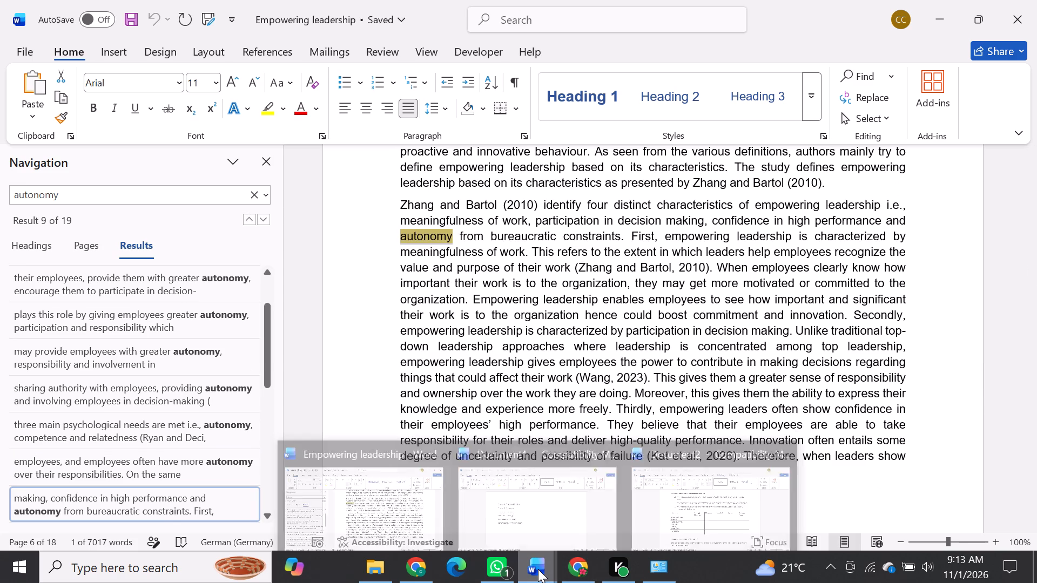
# Read the Review of Empowering Leadership section around the paragraph on Zhang and Bartol's four characteristics.
pyautogui.click(644, 257)
pyautogui.scroll(3, 644, 257)
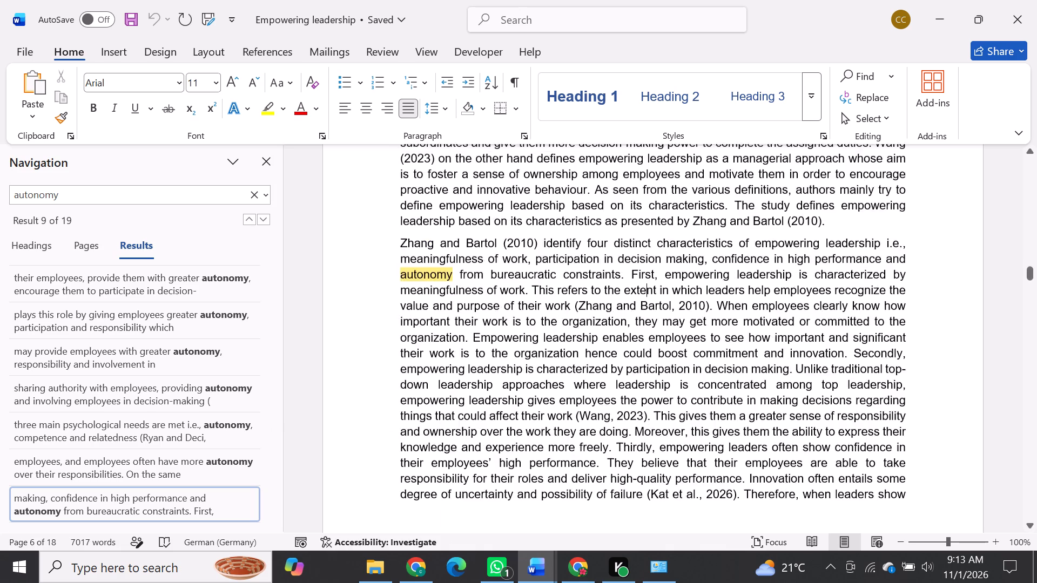
pyautogui.scroll(4, 644, 257)
pyautogui.scroll(-2, 644, 257)
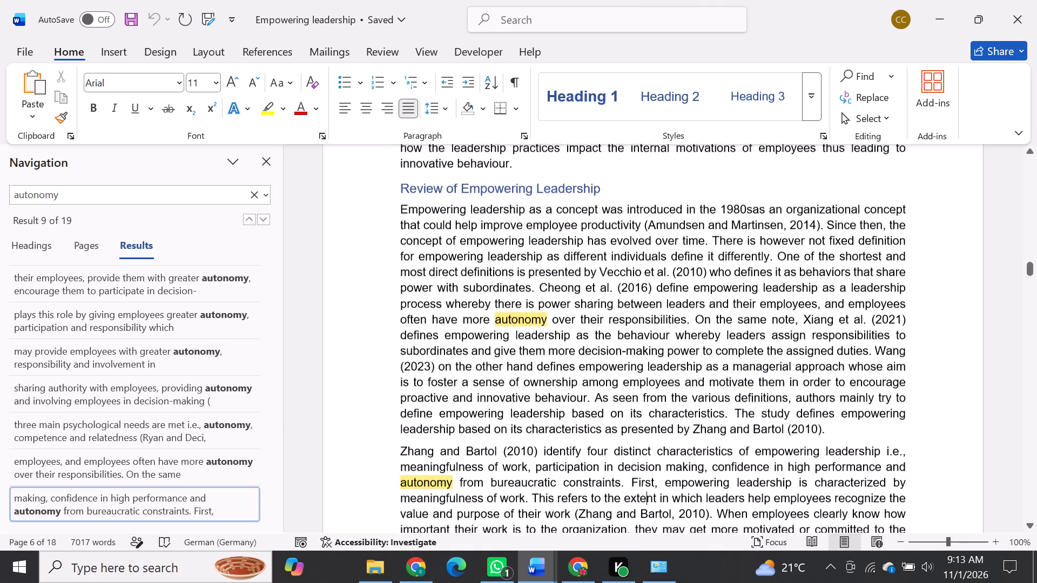
pyautogui.scroll(-7, 644, 257)
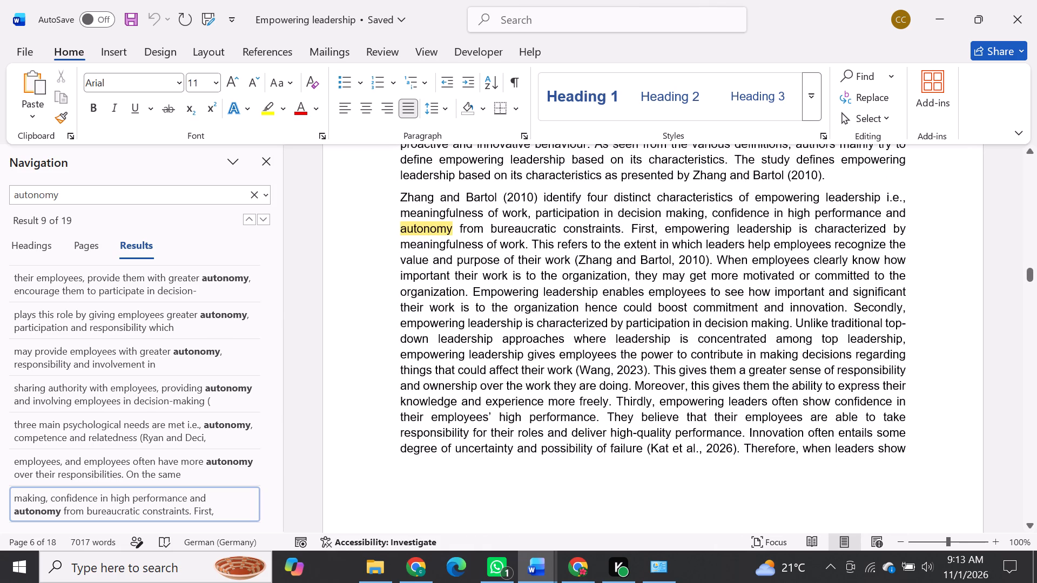
# Copy "in high performance" from the Zhang and Bartol paragraph and paste it after "Confidence" in the questionnaire table's row label.
pyautogui.moveTo(776, 213); pyautogui.dragTo(865, 209)
pyautogui.hotkey('ctrl', 'c')
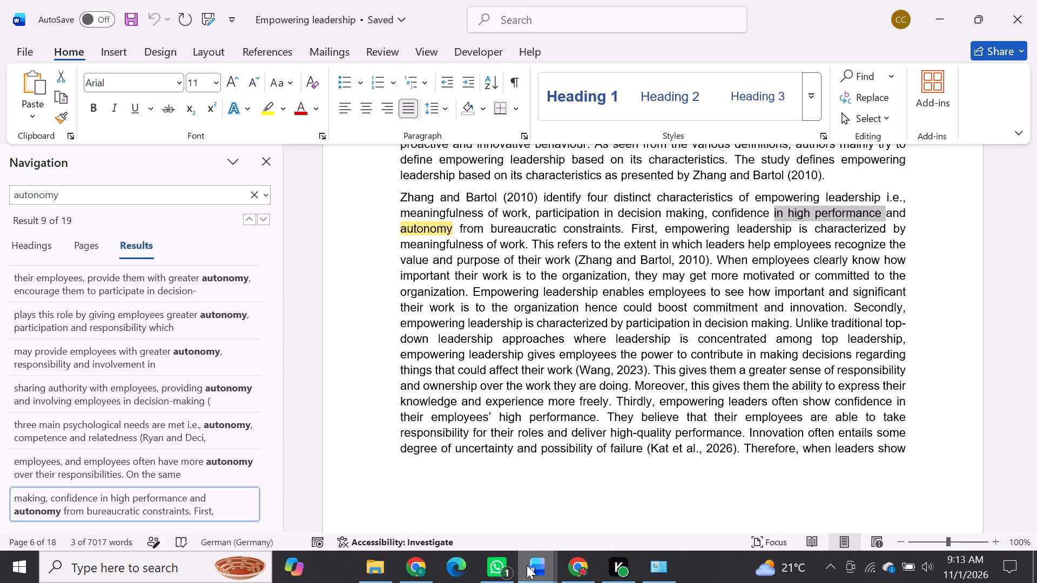
pyautogui.click(527, 565)
pyautogui.click(689, 496)
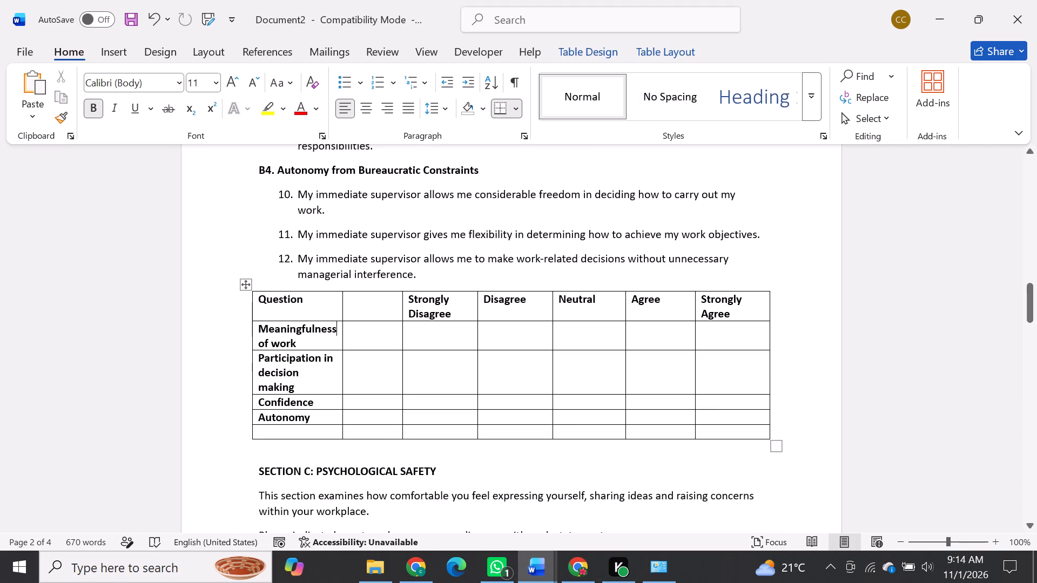
pyautogui.click(321, 402)
pyautogui.hotkey('ctrl', 'v')
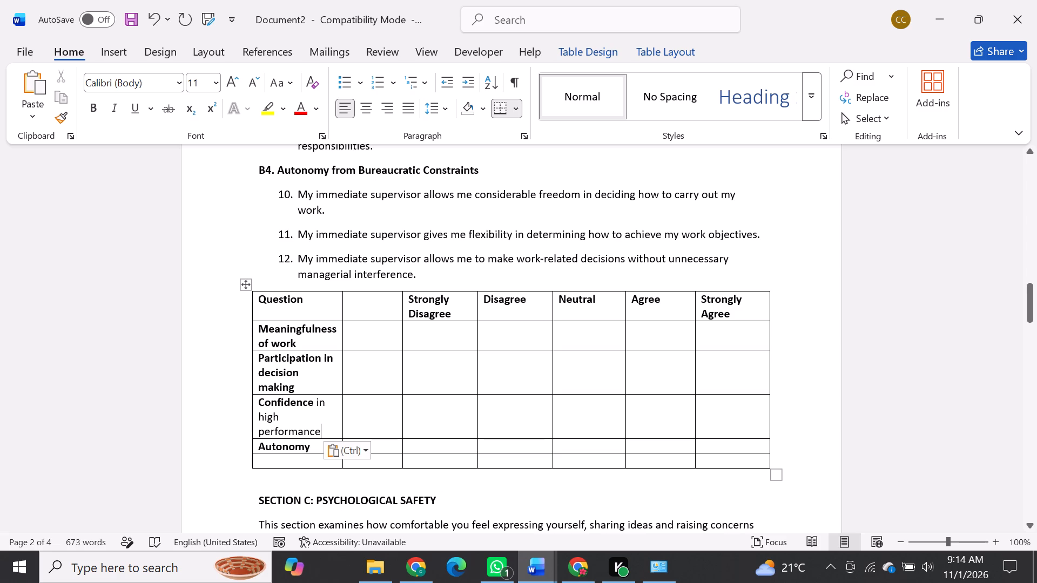
# Extend the "Autonomy" row label in the questionnaire table to "Autonomy from bureaucratic constraints".
pyautogui.click(311, 444)
pyautogui.press('space')
pyautogui.write('from bureauct')
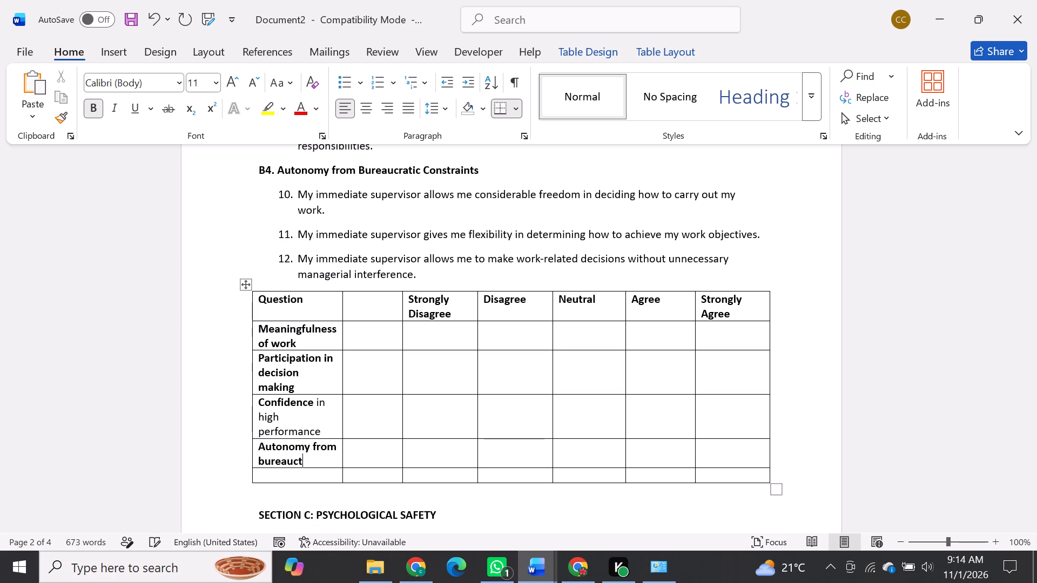
pyautogui.press('BackSpace')
pyautogui.write('ratic constraints')
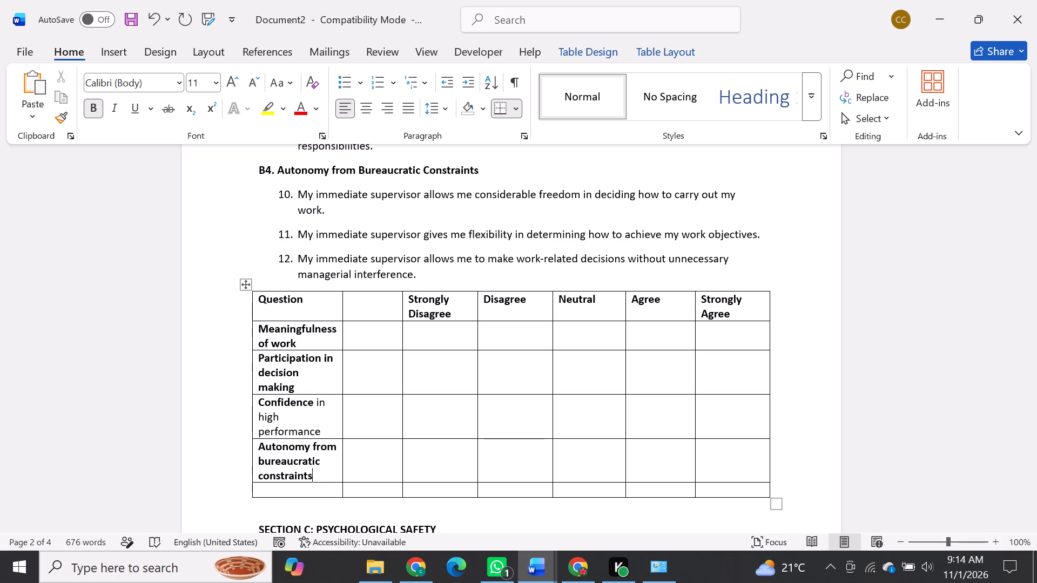
# Copy the three B4 statements and paste them into the second-column cell of the "Autonomy from bureaucratic constraints" row.
pyautogui.click(358, 444)
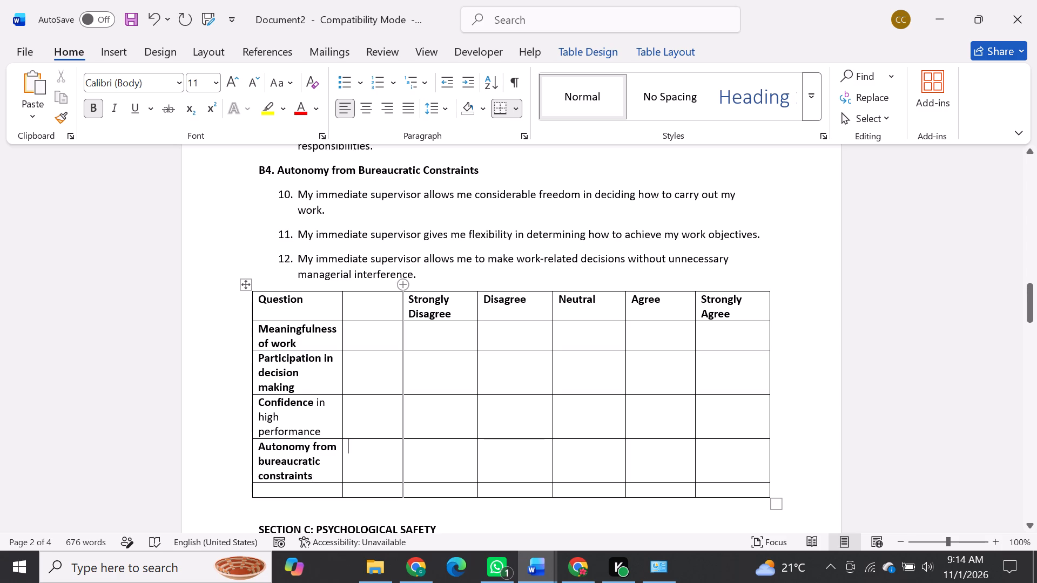
pyautogui.moveTo(419, 276); pyautogui.dragTo(305, 207)
pyautogui.hotkey('ctrl', 'c')
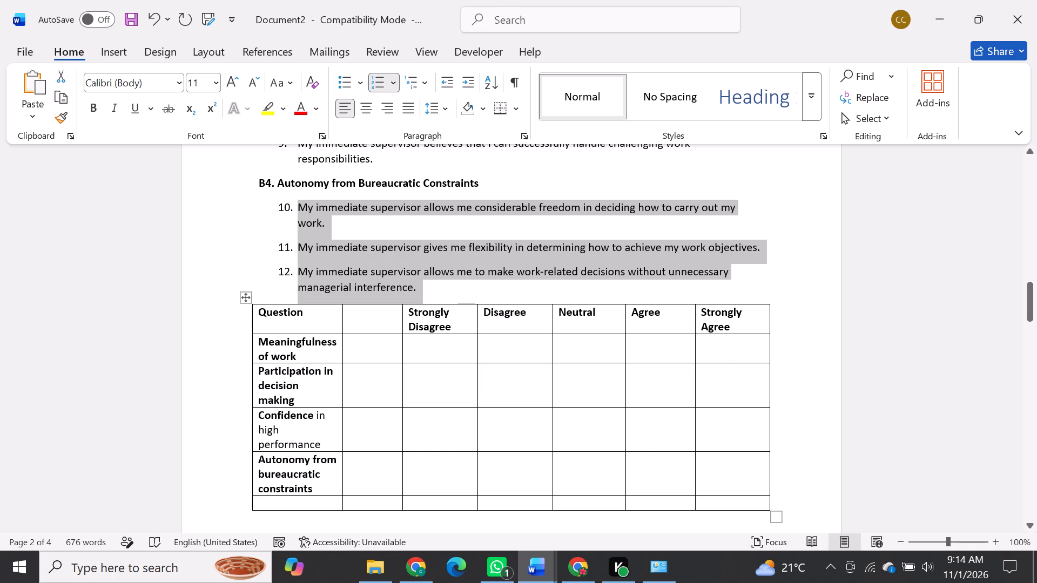
pyautogui.click(370, 468)
pyautogui.hotkey('ctrl', 'v')
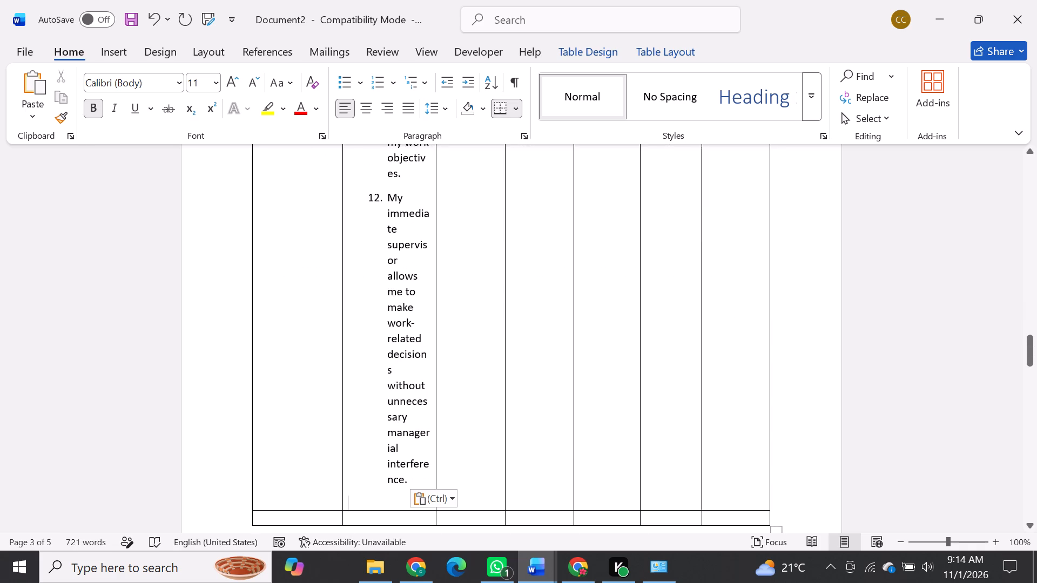
# Remove the numbering and indent from the first pasted statement, about considerable freedom, in the autonomy row.
pyautogui.scroll(3, 401, 336)
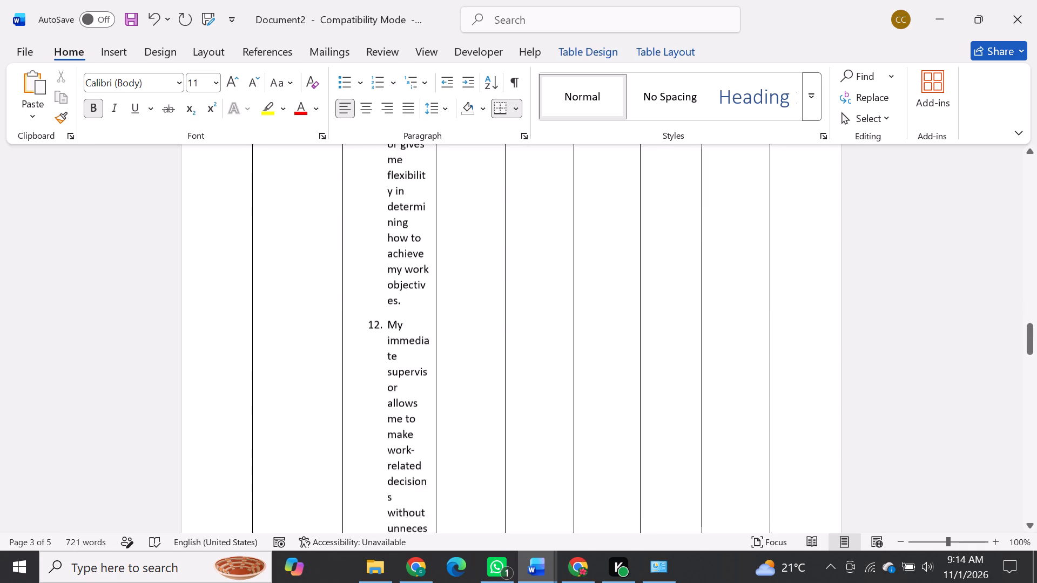
pyautogui.scroll(7, 401, 336)
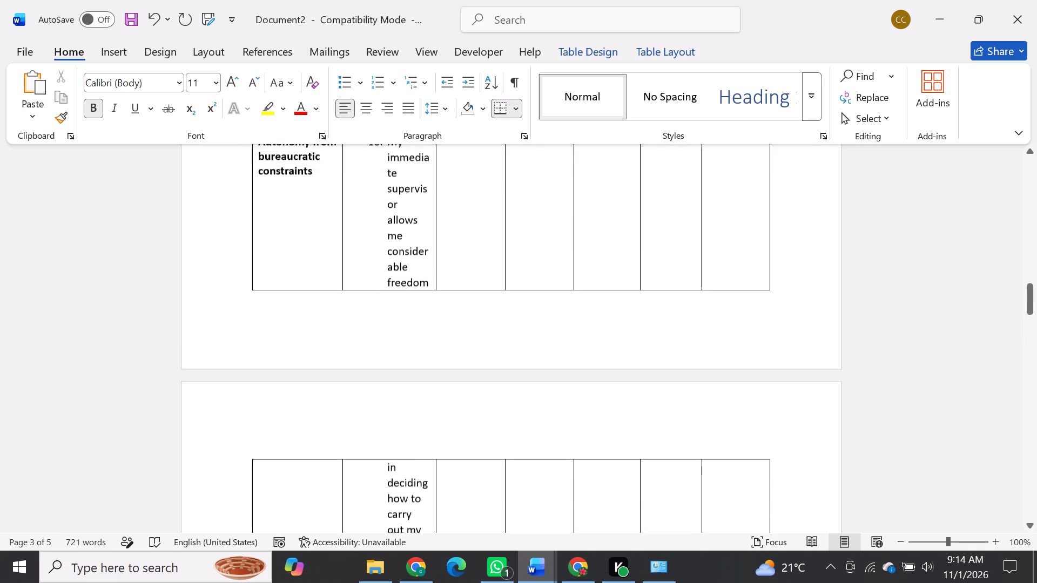
pyautogui.scroll(2, 401, 336)
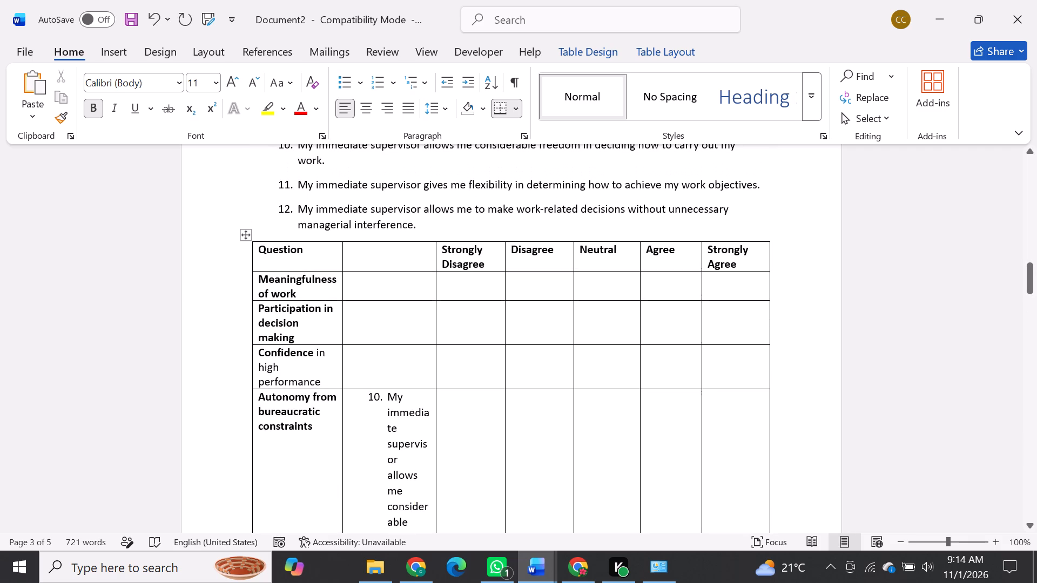
pyautogui.click(387, 397)
pyautogui.press('BackSpace')
pyautogui.press('BackSpace')
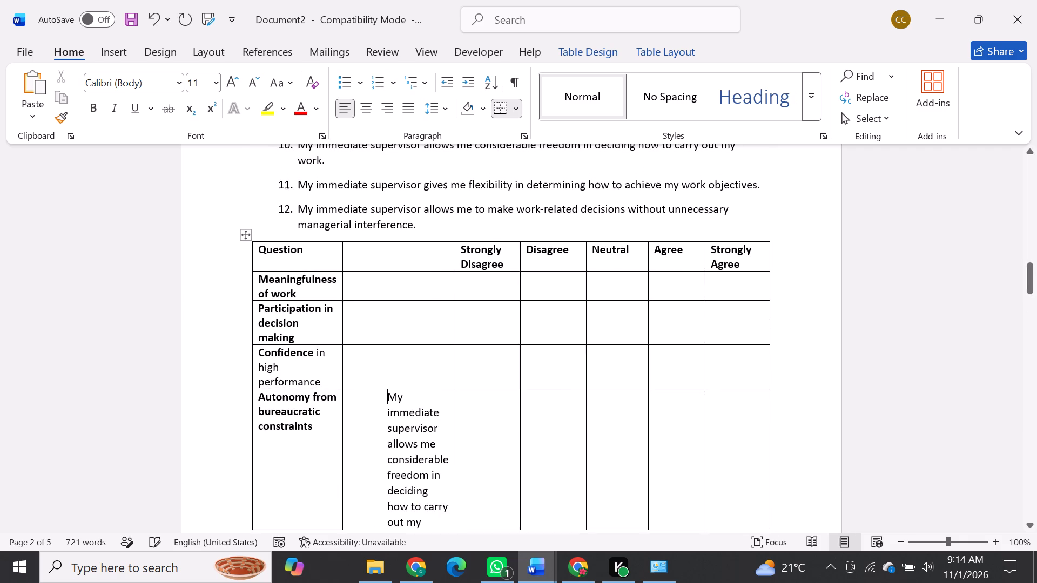
# Remove the numbering and indents from the other two pasted statements, keeping each as its own paragraph in the autonomy cell.
pyautogui.scroll(-1, 399, 459)
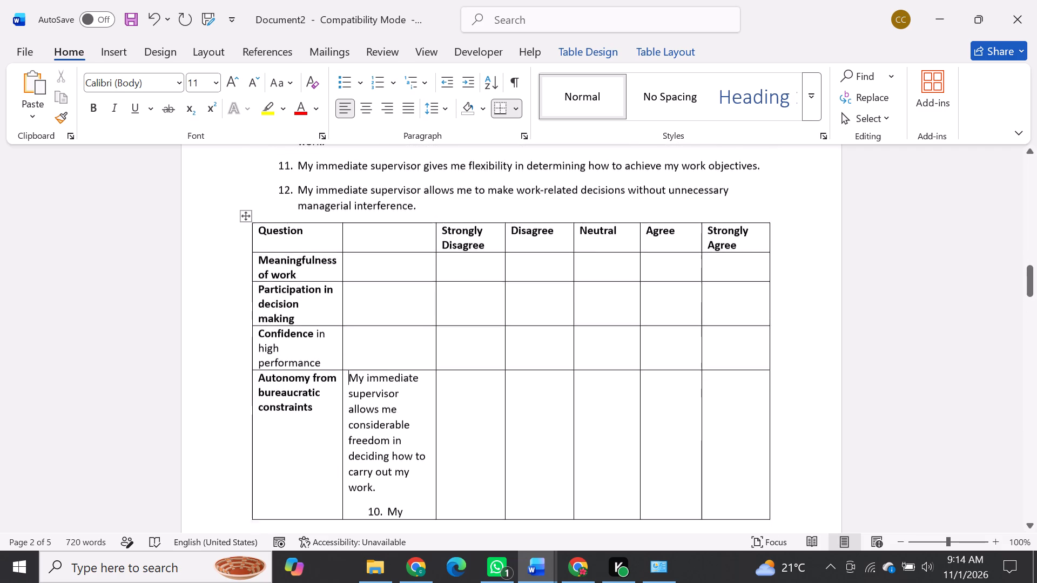
pyautogui.scroll(-2, 399, 459)
pyautogui.click(387, 417)
pyautogui.press('BackSpace')
pyautogui.press('BackSpace')
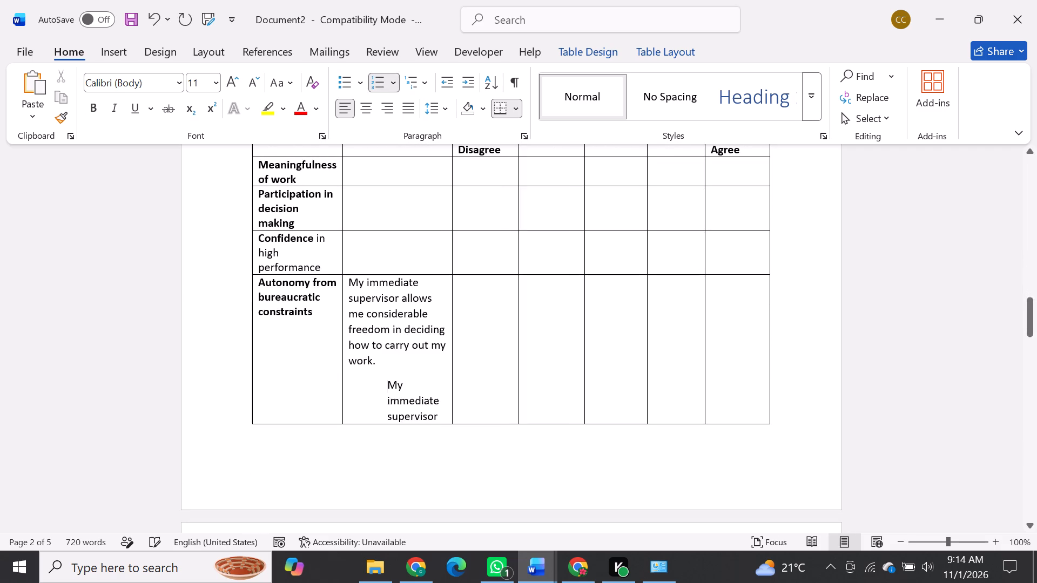
pyautogui.press('BackSpace')
pyautogui.press('Return')
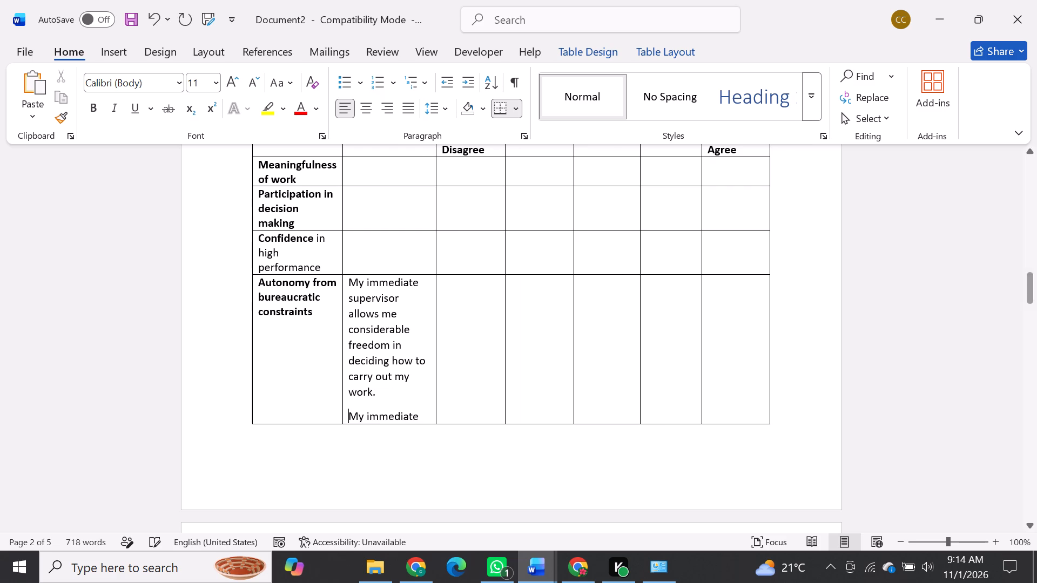
pyautogui.scroll(-8, 371, 351)
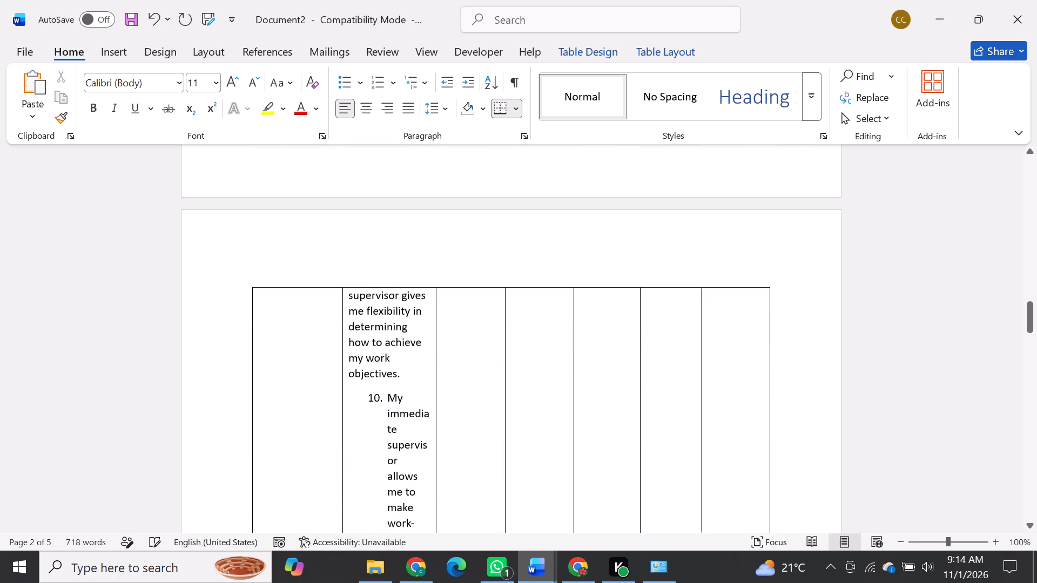
pyautogui.click(387, 329)
pyautogui.press('BackSpace')
pyautogui.press('BackSpace')
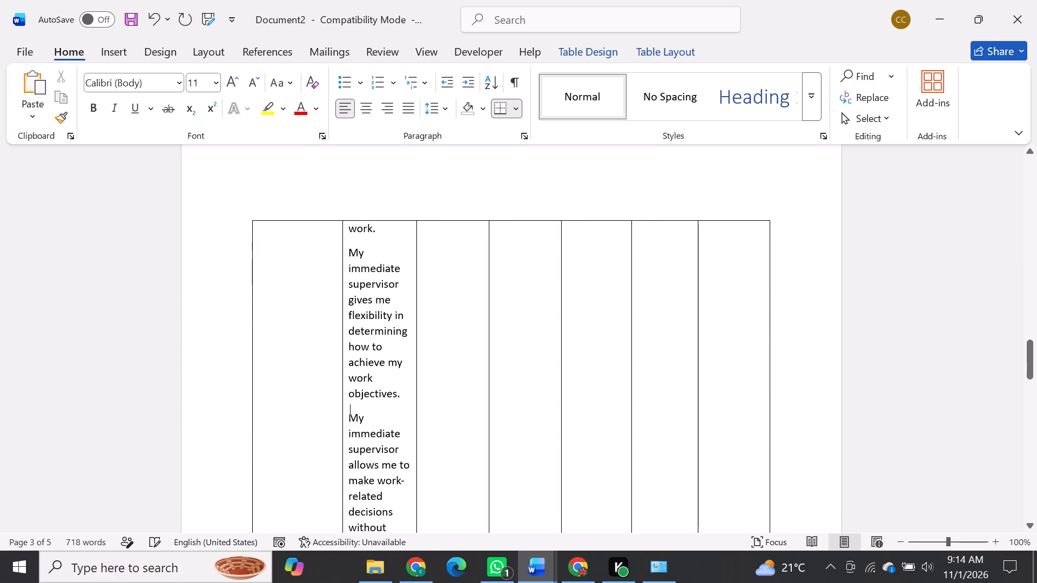
pyautogui.scroll(-5, 387, 329)
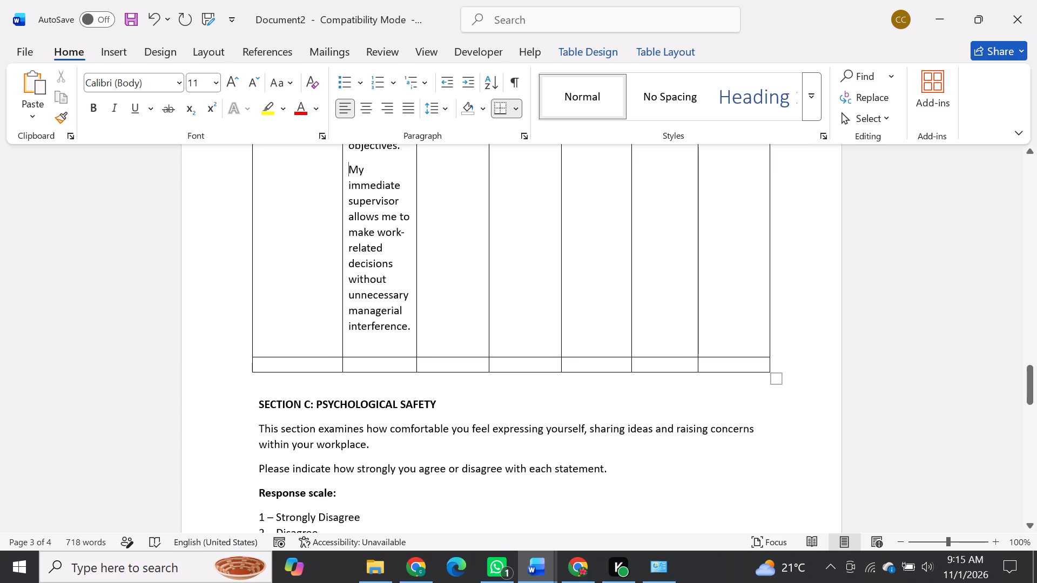
pyautogui.scroll(6, 375, 238)
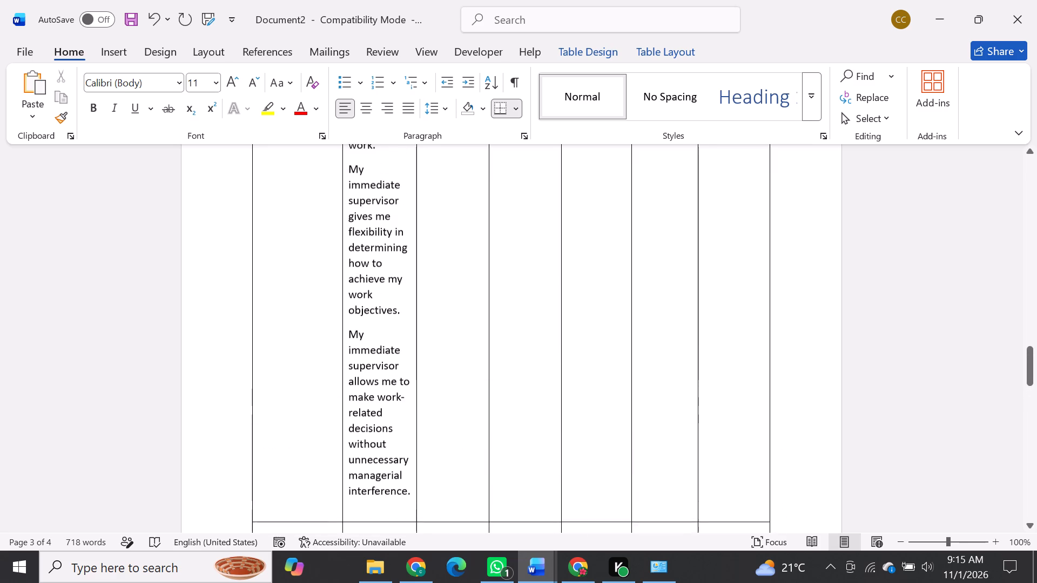
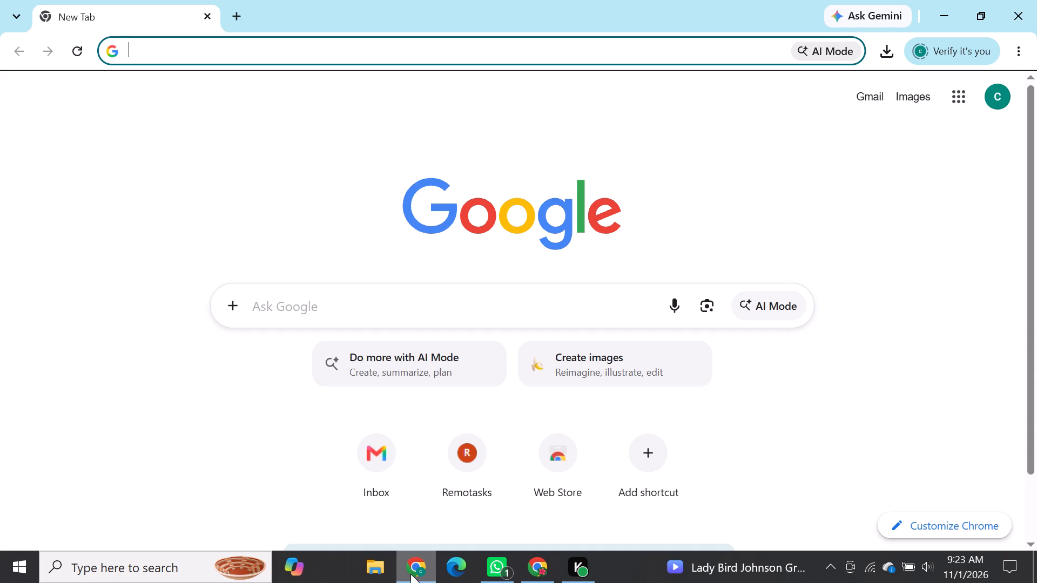
# Enter "Empower" as the web search query in the new browser tab.
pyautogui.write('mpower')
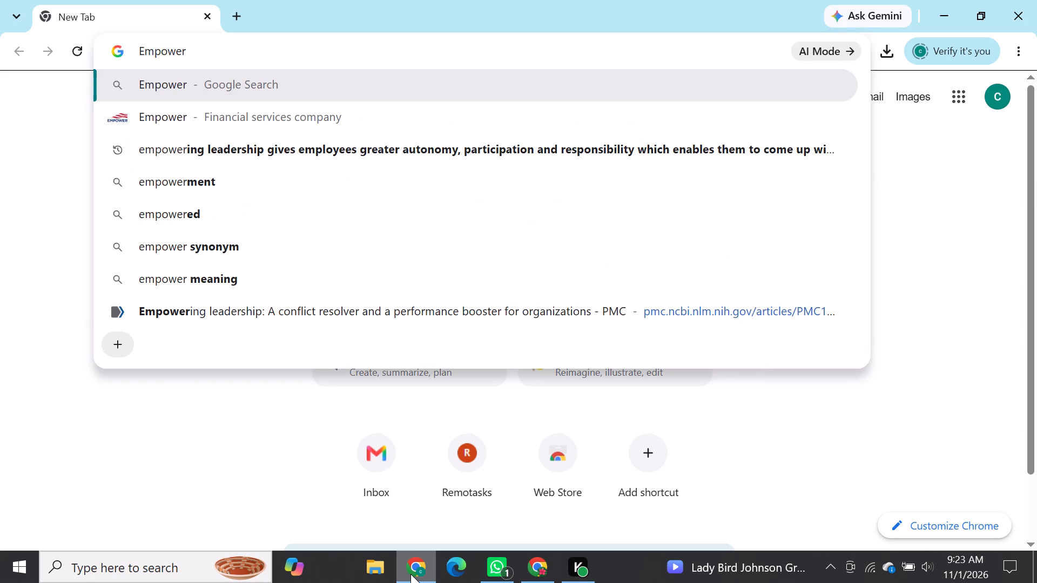
# Search the web for "Empowering leadership impact on innovative work behaviour questionnaire".
pyautogui.write('ing leadet')
pyautogui.press('BackSpace')
pyautogui.write('rship impact on innovative work beh')
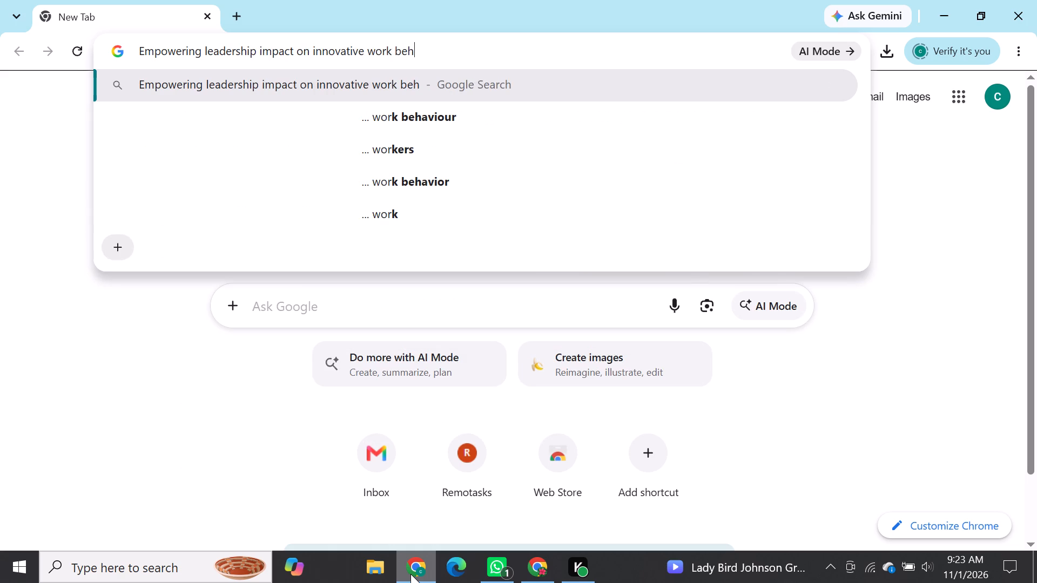
pyautogui.write('aviour questionnaire')
pyautogui.press('Return')
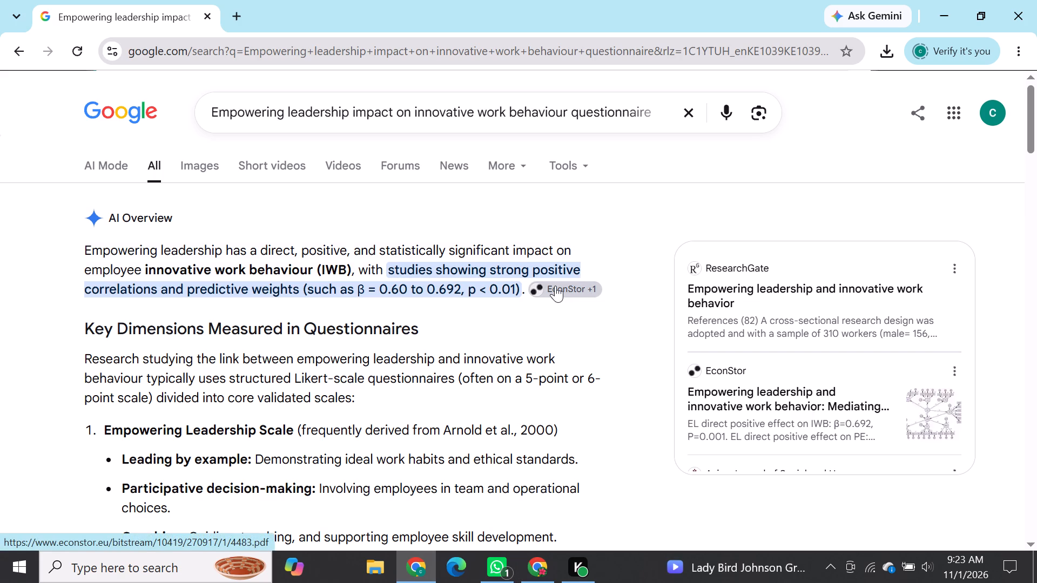
# Open the cited EconStor article on empowering leadership and innovative work behavior and look through its abstract and introduction.
pyautogui.click(561, 334)
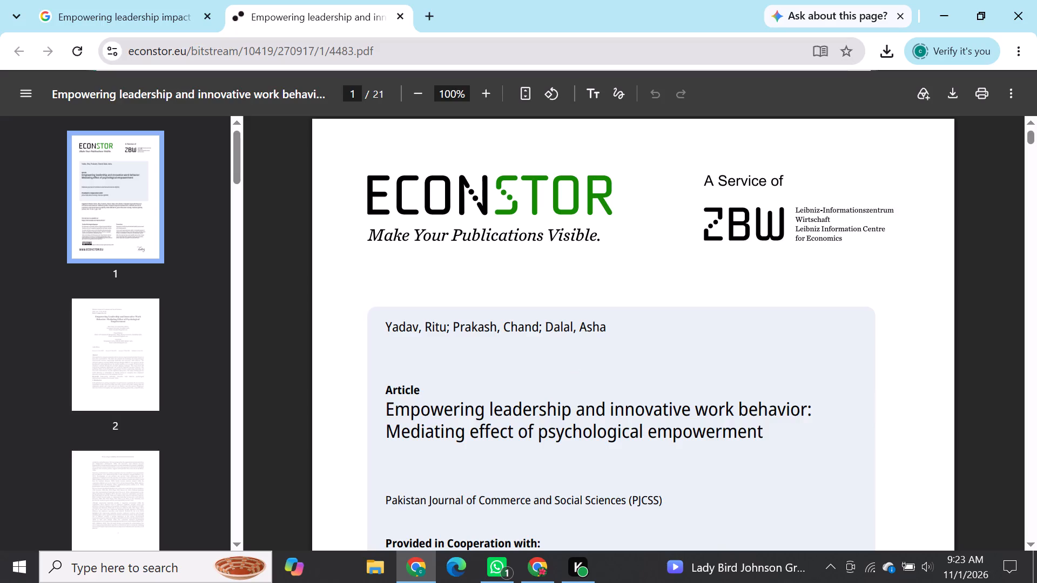
pyautogui.scroll(-1, 579, 401)
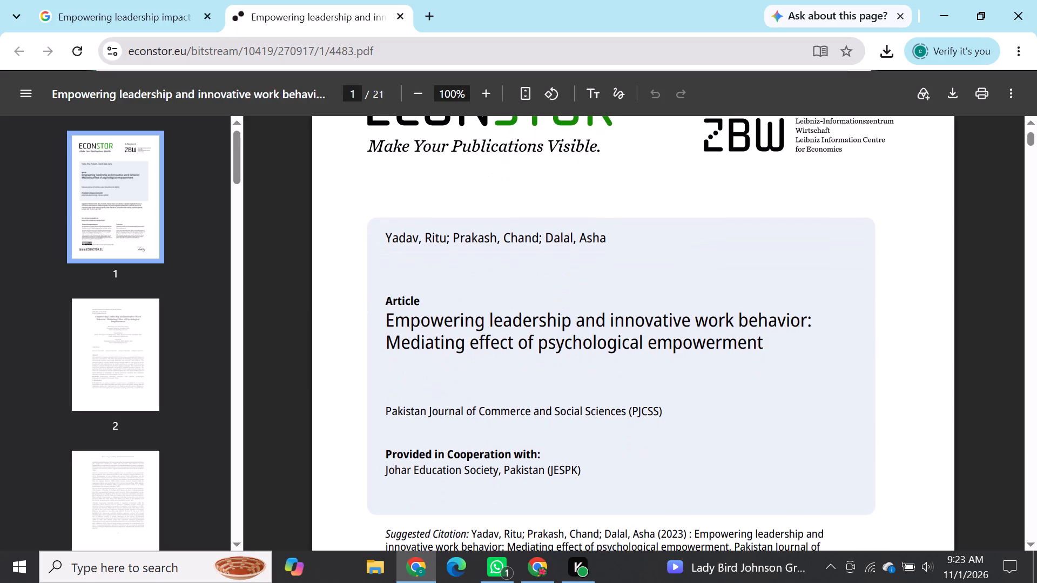
pyautogui.scroll(1, 579, 401)
pyautogui.scroll(-2, 579, 401)
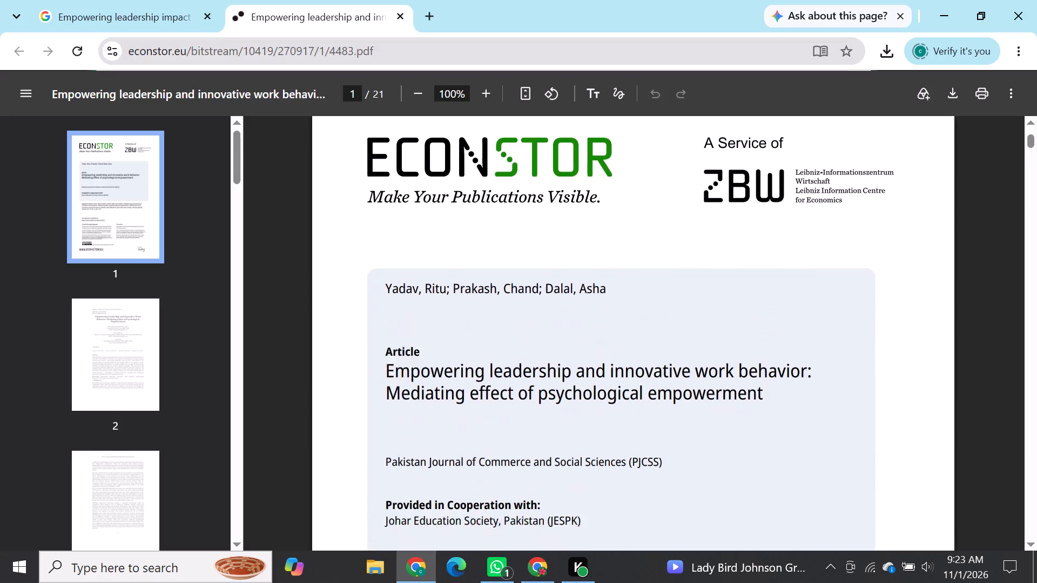
pyautogui.scroll(-7, 579, 401)
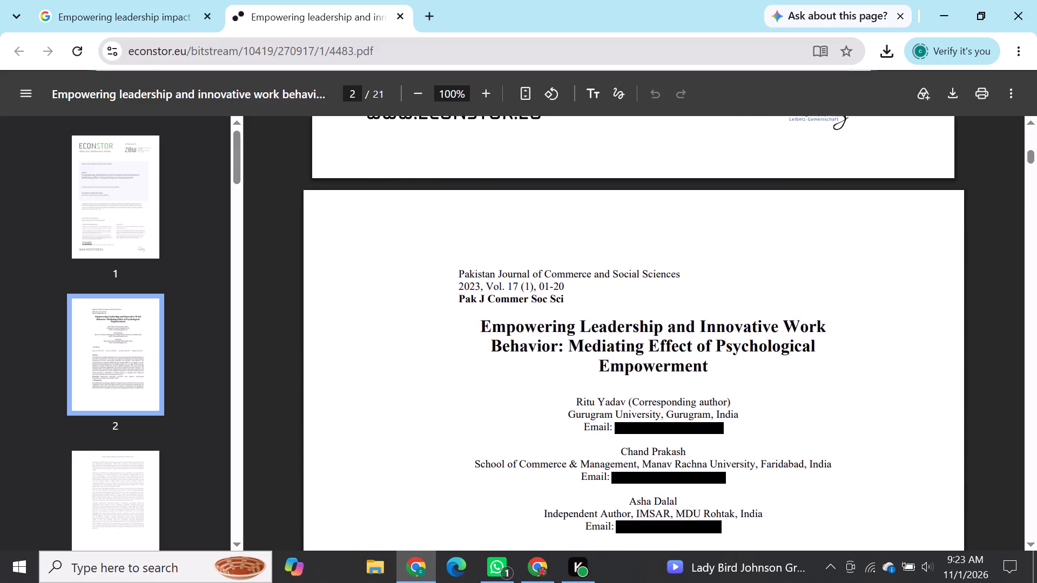
pyautogui.scroll(-4, 579, 401)
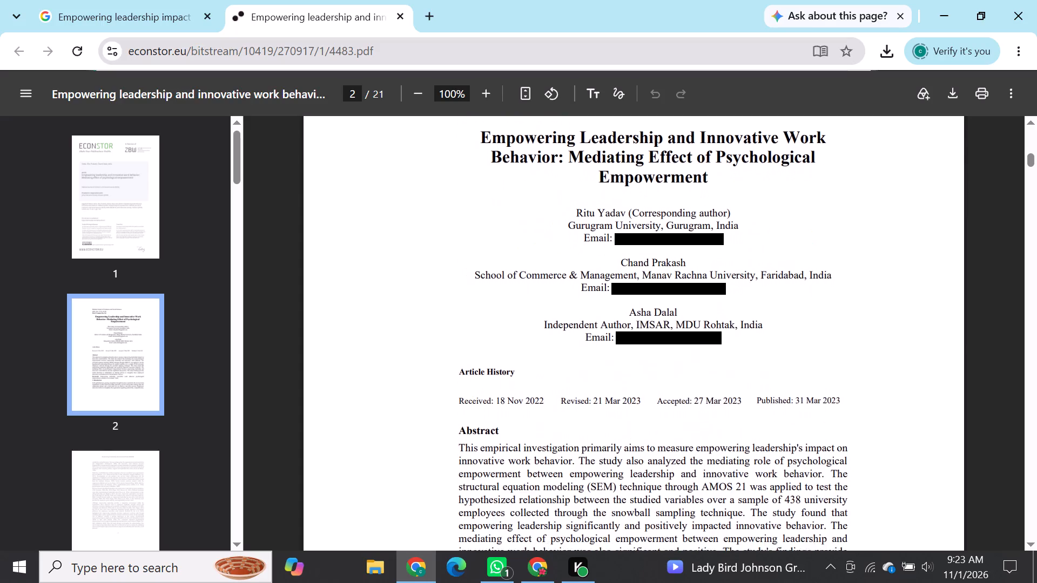
pyautogui.scroll(-2, 579, 401)
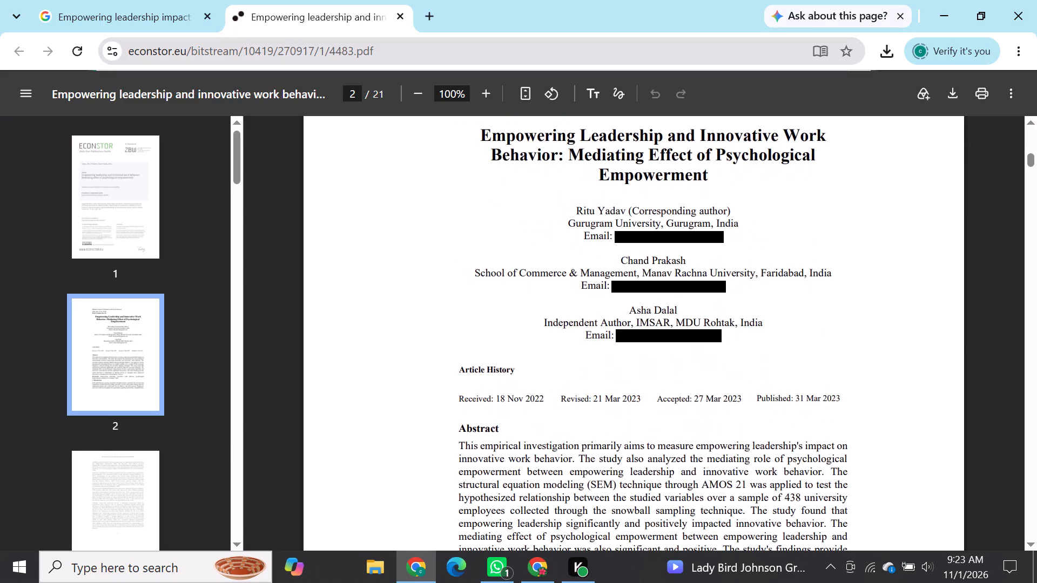
pyautogui.scroll(-1, 579, 401)
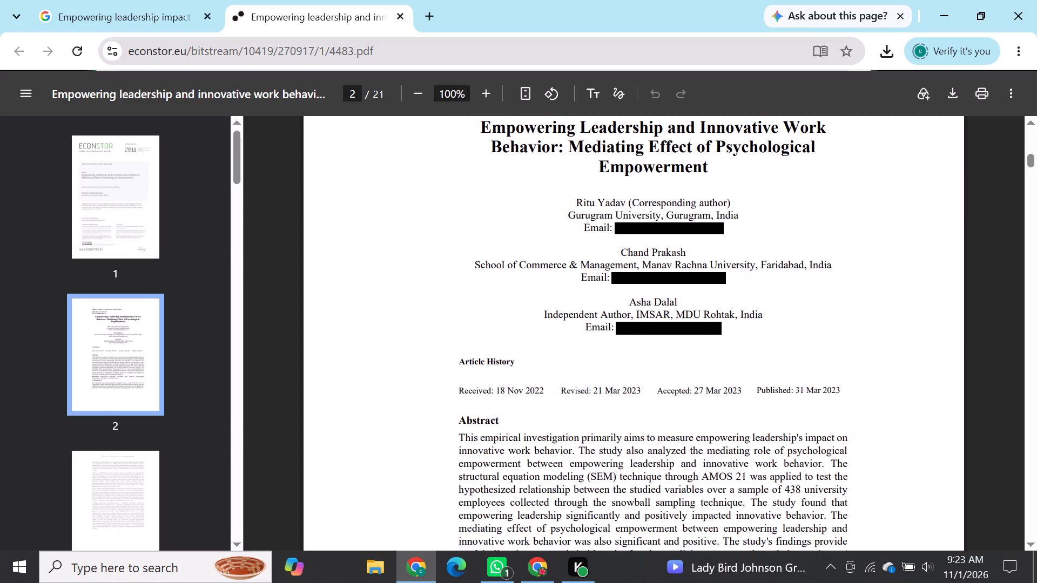
pyautogui.scroll(-6, 579, 401)
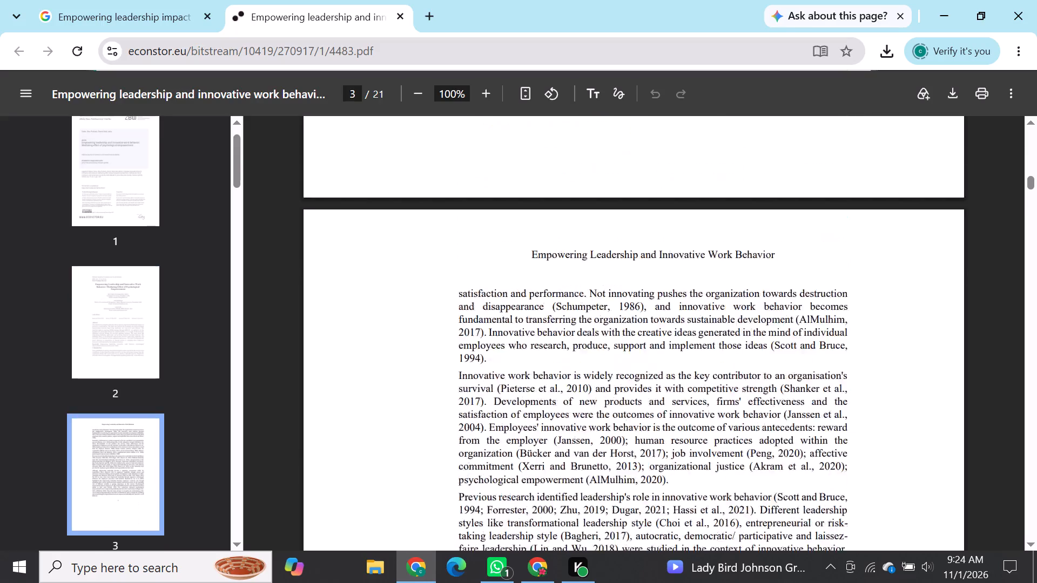
# Read through the article's literature review on psychological empowerment, empowering leadership and innovative work behavior, including the hypotheses.
pyautogui.scroll(-9, 579, 401)
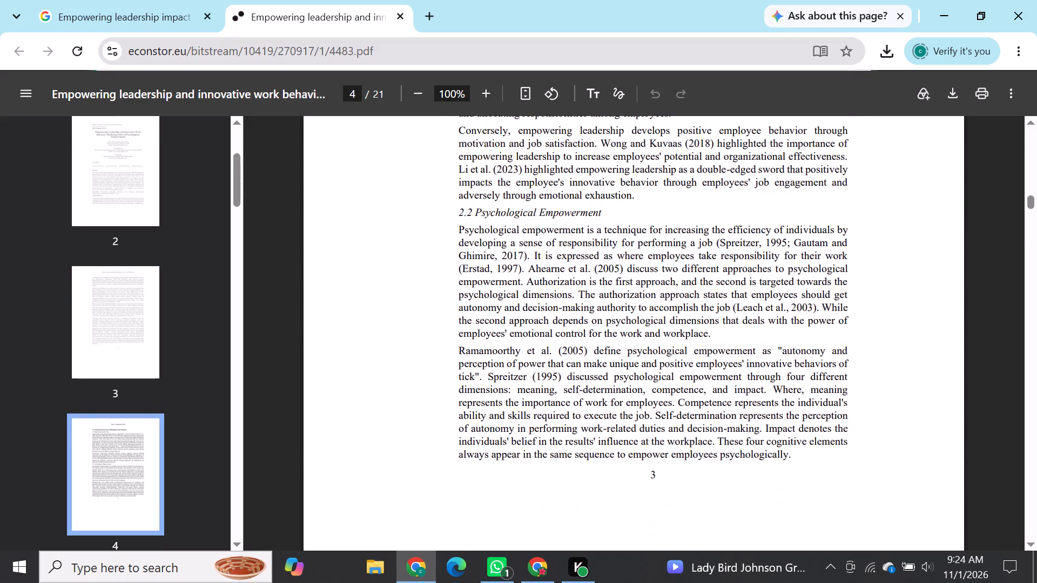
pyautogui.scroll(-5, 579, 401)
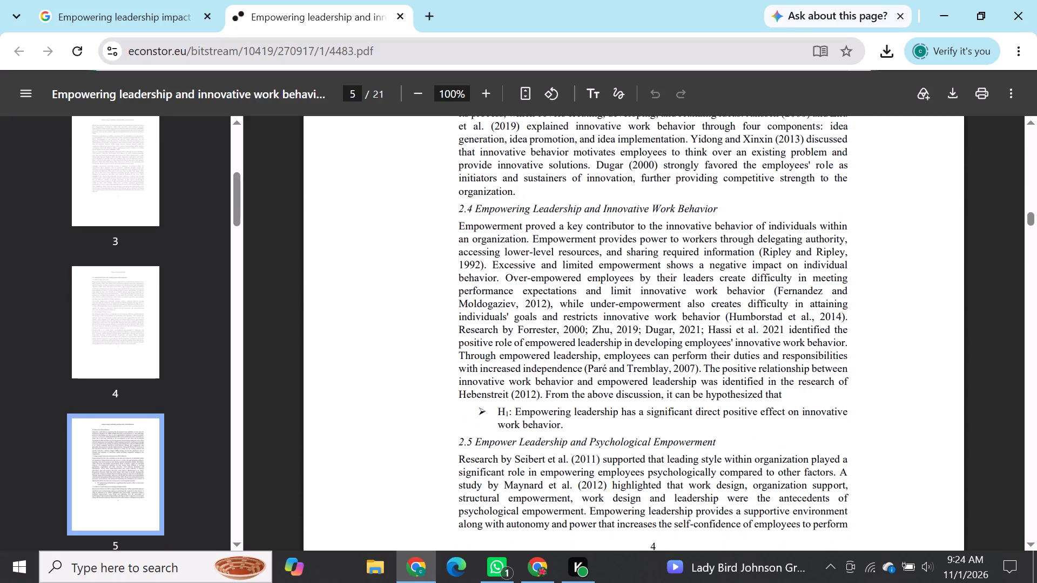
pyautogui.scroll(-1, 579, 401)
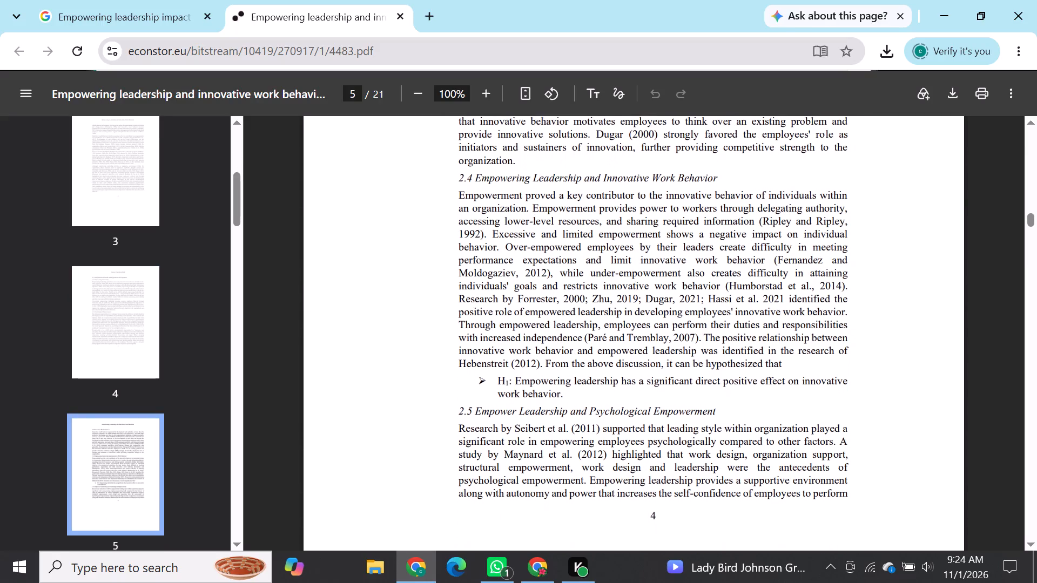
pyautogui.scroll(-8, 579, 401)
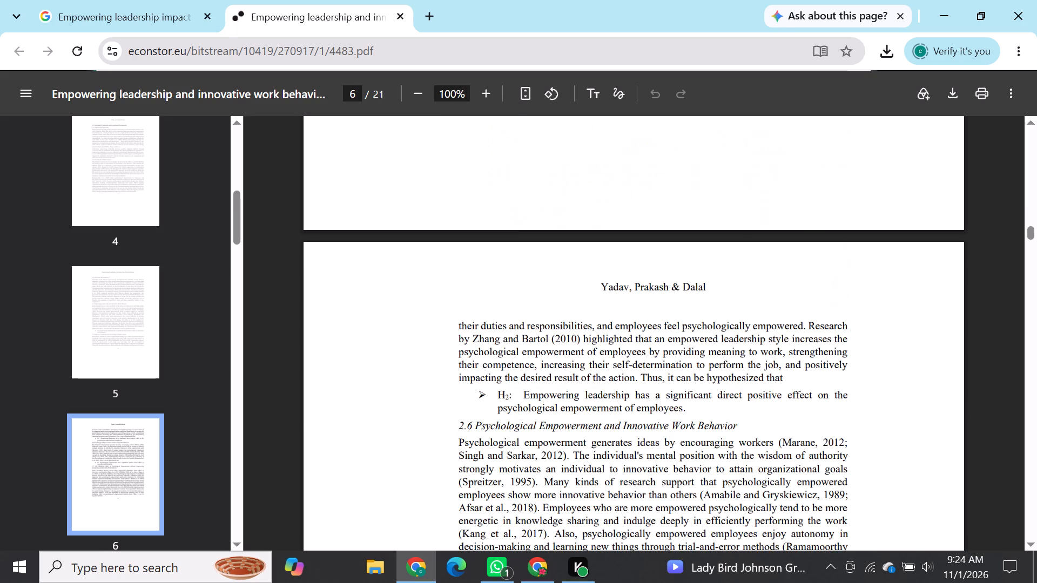
pyautogui.scroll(-2, 579, 401)
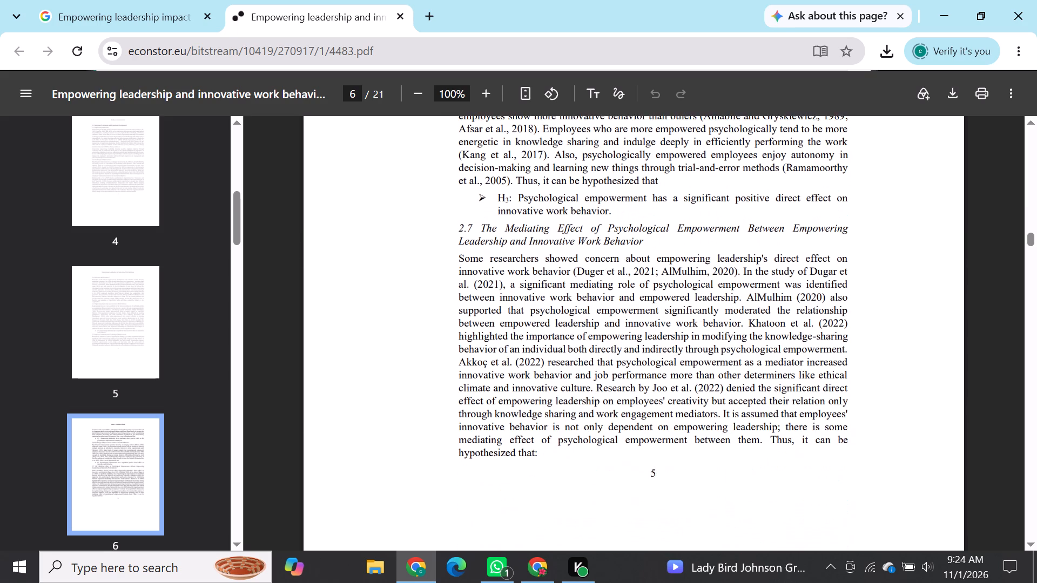
# Examine hypothesis H4 and the Figure 1 conceptual framework, continuing to the start of the Research Methodology section.
pyautogui.scroll(-7, 579, 401)
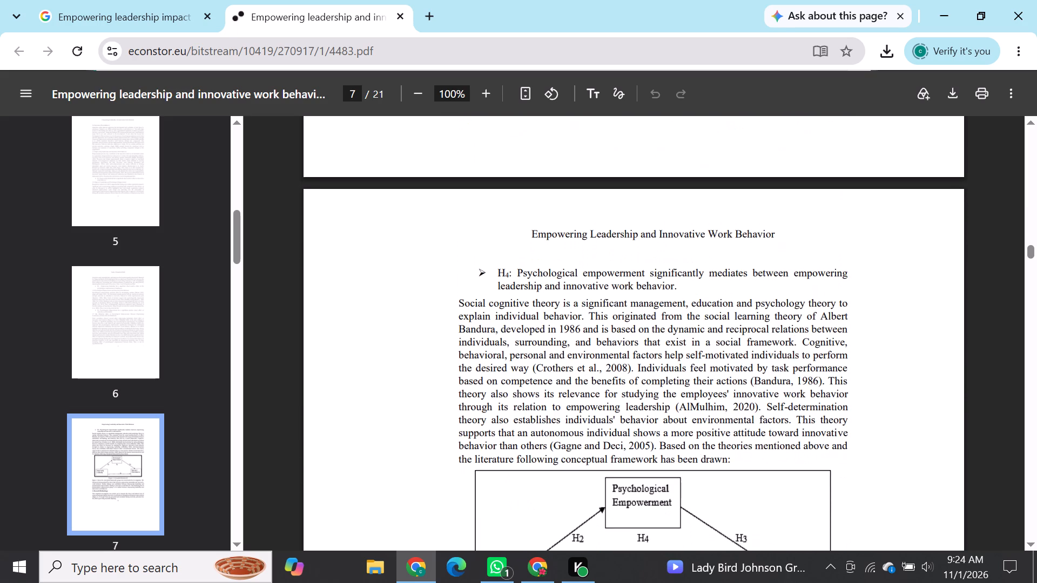
pyautogui.scroll(-1, 579, 401)
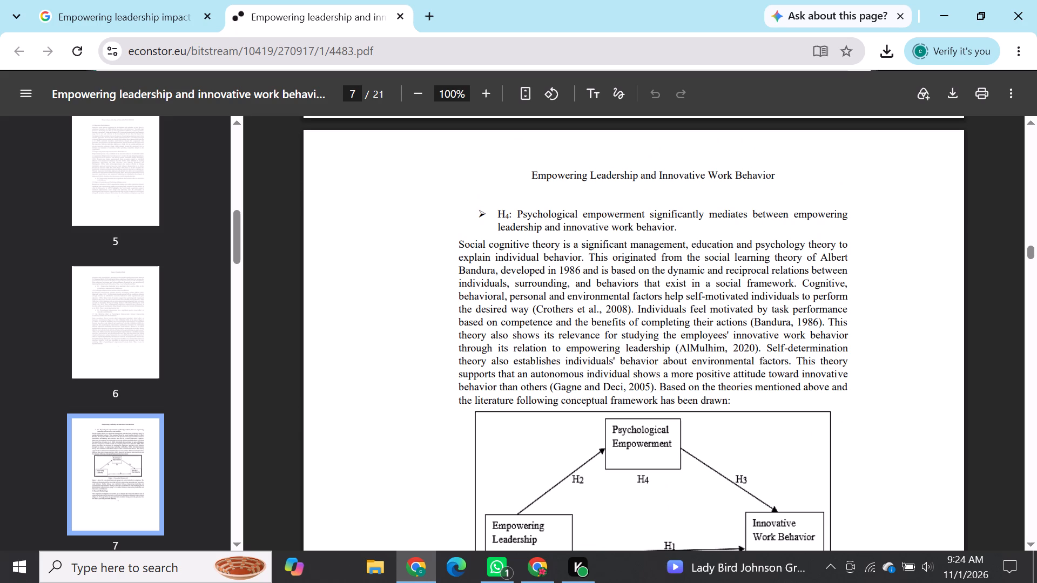
pyautogui.scroll(-2, 579, 401)
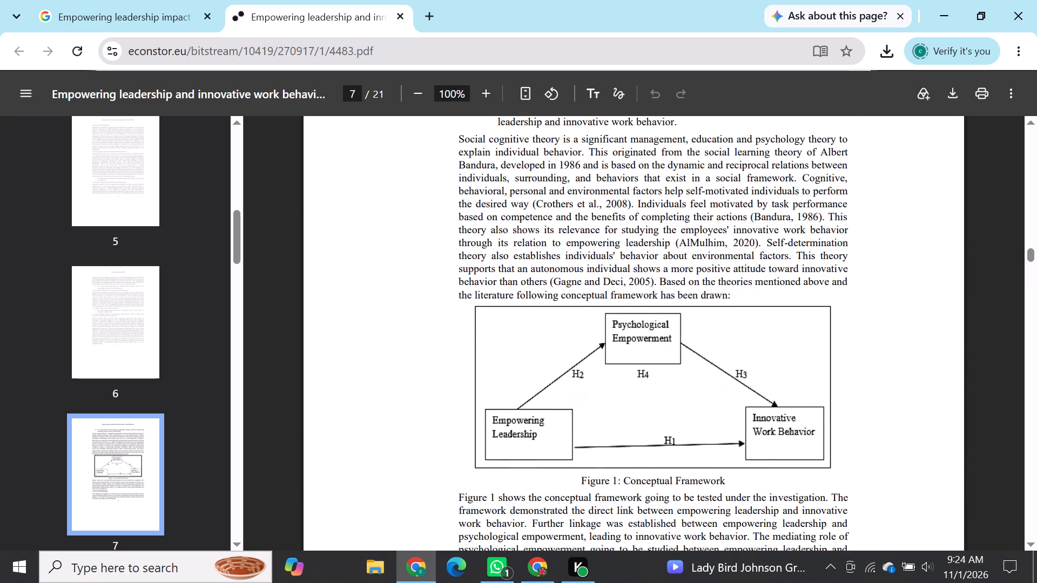
pyautogui.scroll(-7, 579, 401)
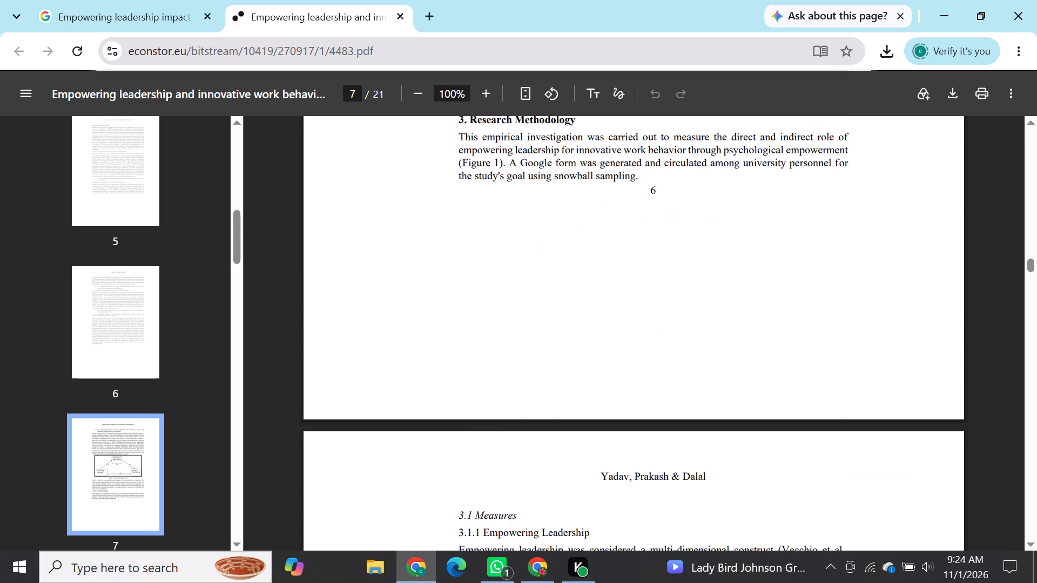
# Examine the Measures section for the scales and items used, plus the statistical tool and participants sections.
pyautogui.scroll(-1, 579, 401)
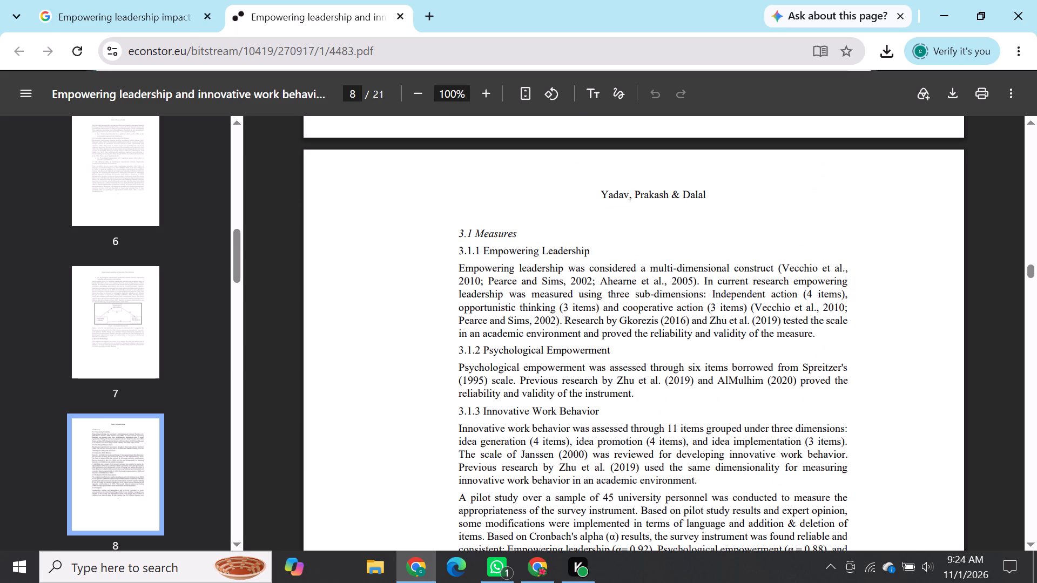
pyautogui.scroll(-2, 579, 401)
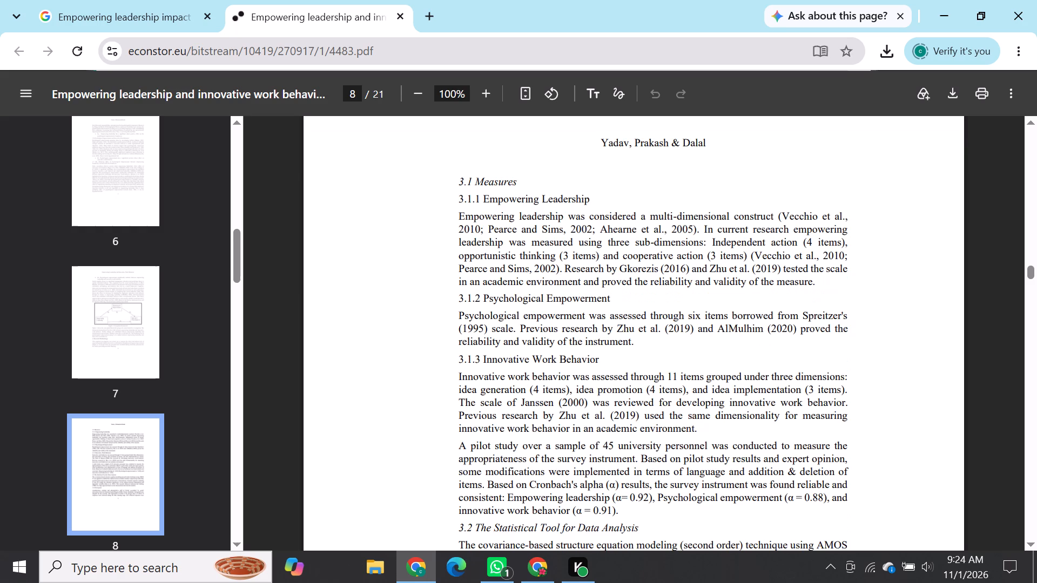
pyautogui.scroll(-1, 579, 401)
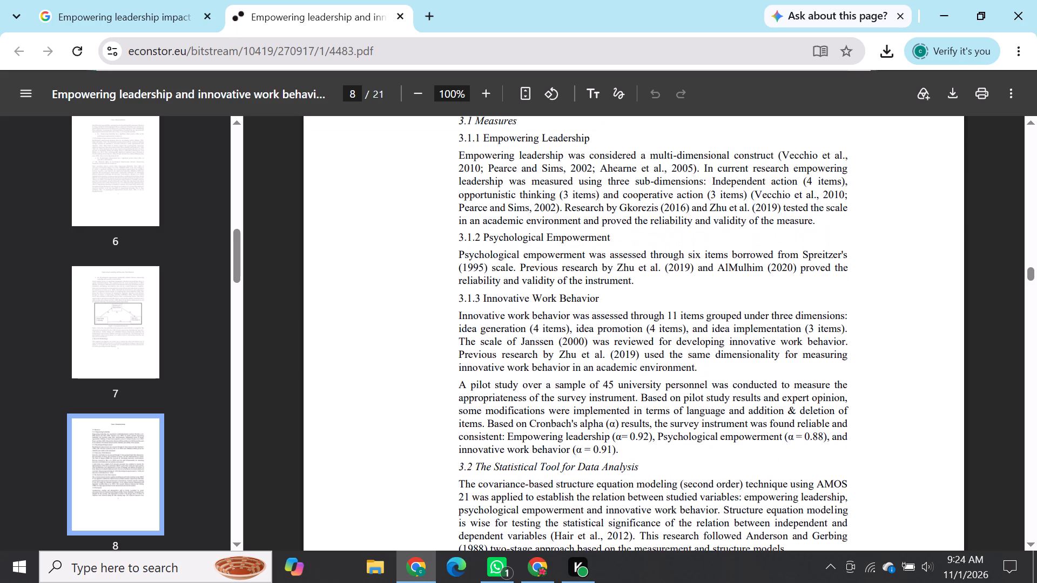
pyautogui.scroll(-2, 579, 401)
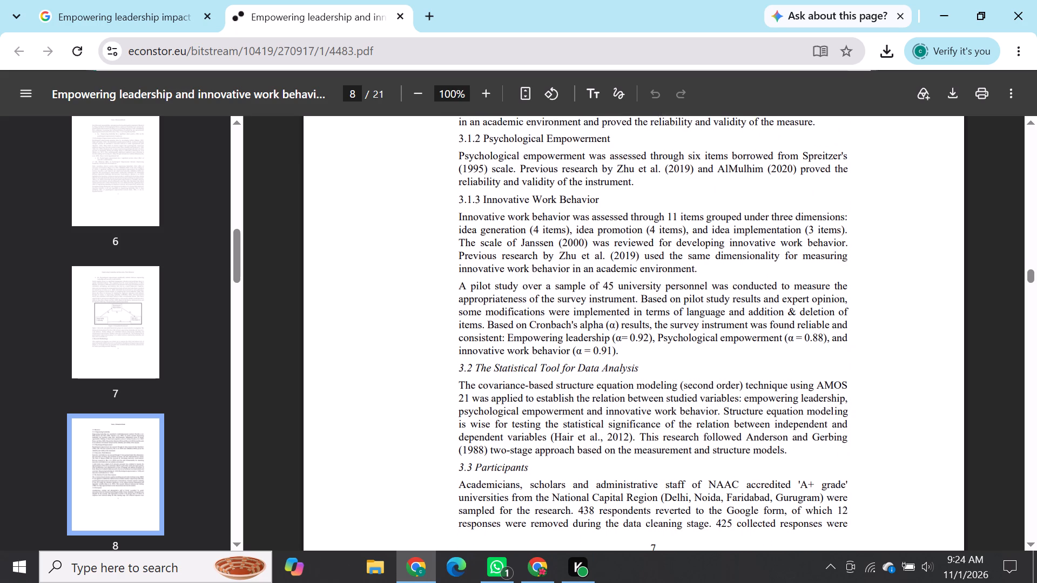
pyautogui.scroll(-3, 579, 401)
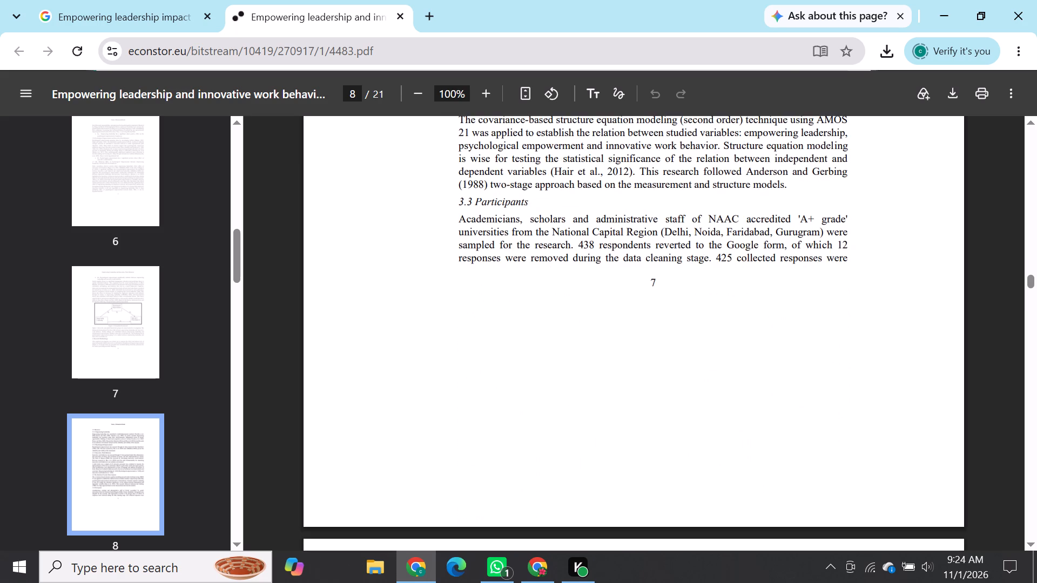
# Examine Table 1, General Characteristics of Participants, for the demographic categories used in the study.
pyautogui.scroll(-4, 579, 401)
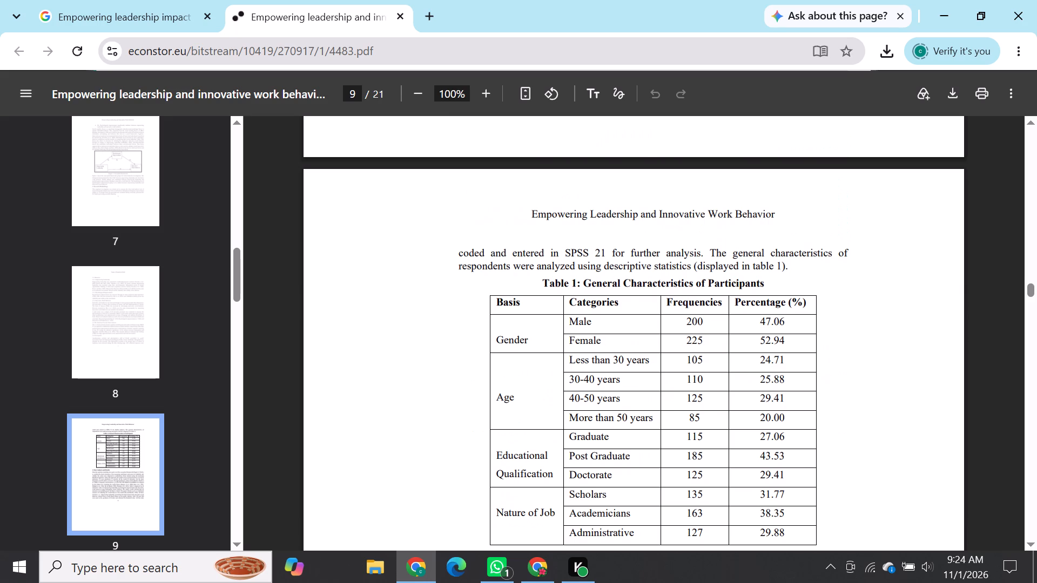
pyautogui.scroll(-1, 579, 401)
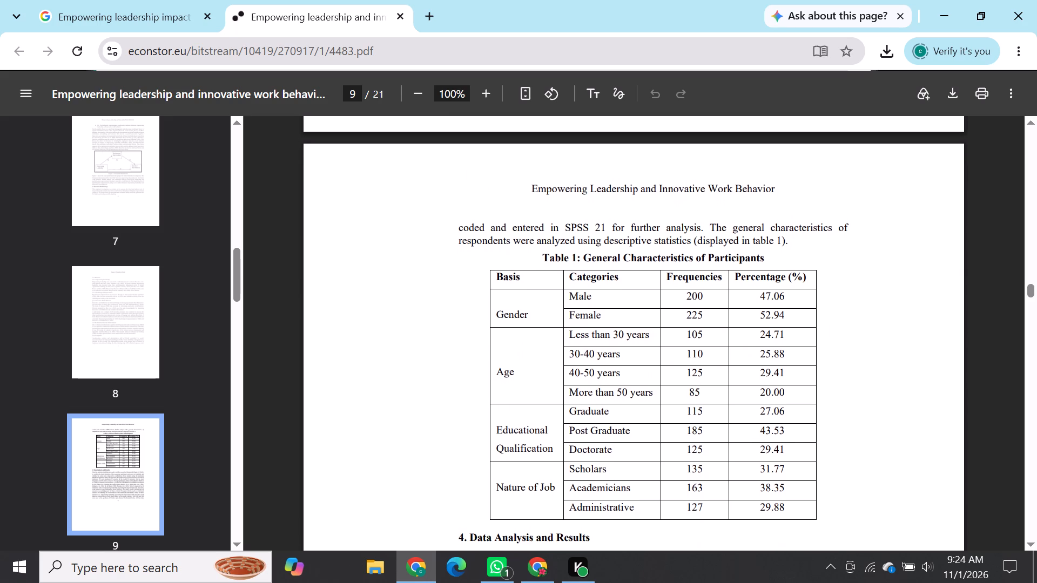
pyautogui.scroll(-1, 579, 401)
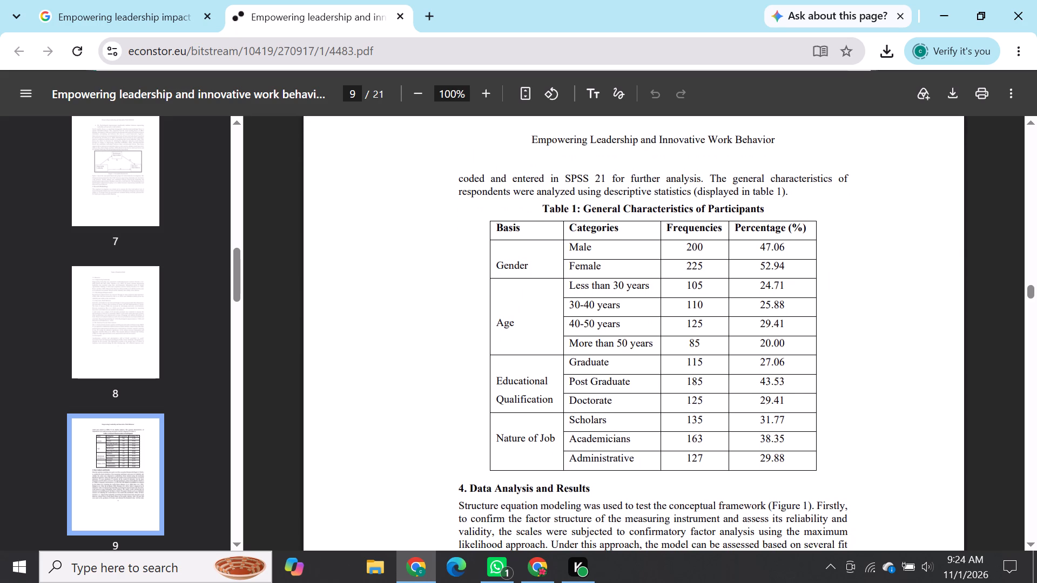
pyautogui.scroll(-1, 579, 401)
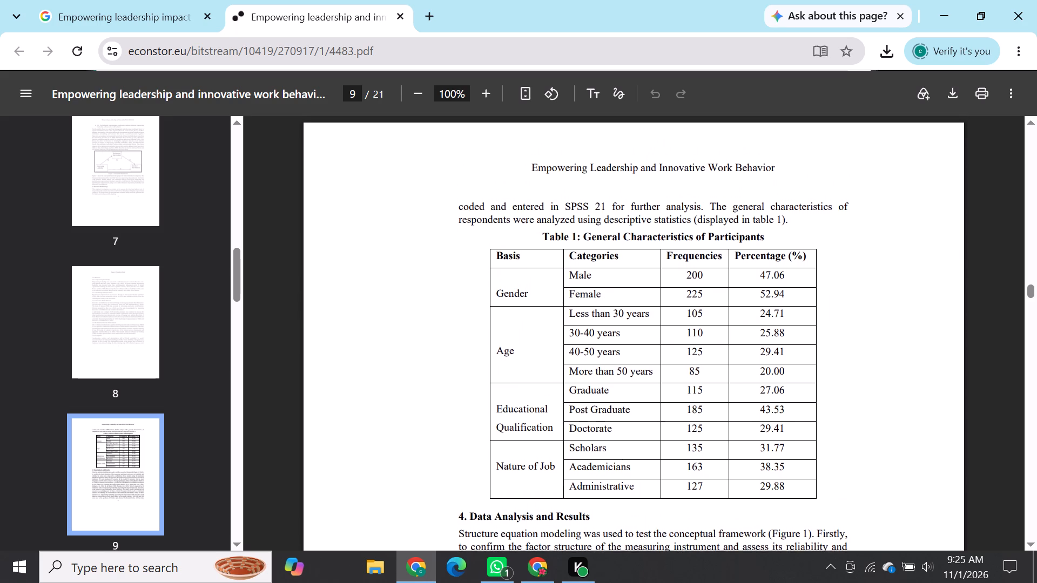
pyautogui.scroll(-2, 579, 401)
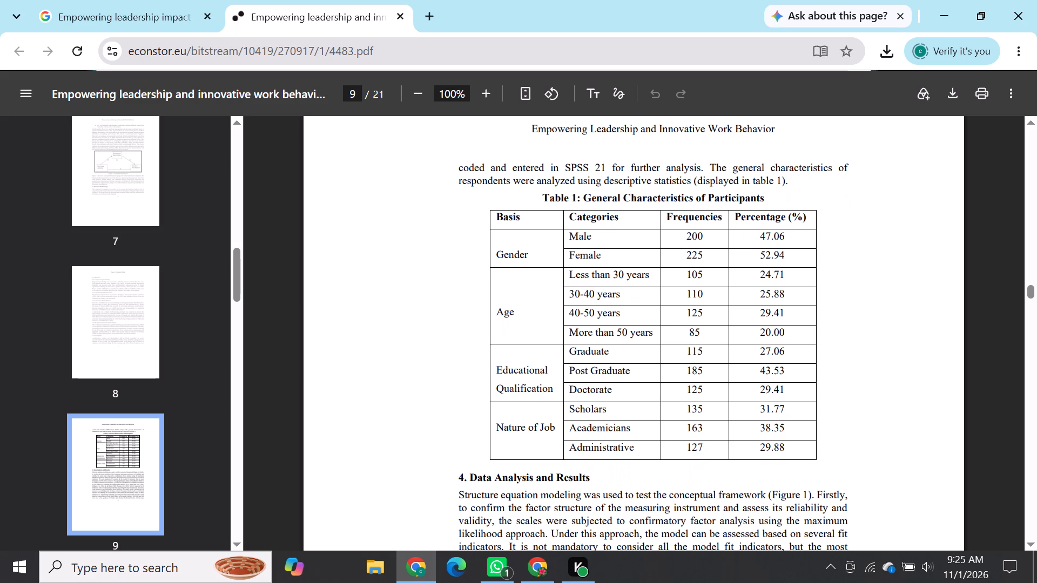
pyautogui.scroll(-3, 579, 401)
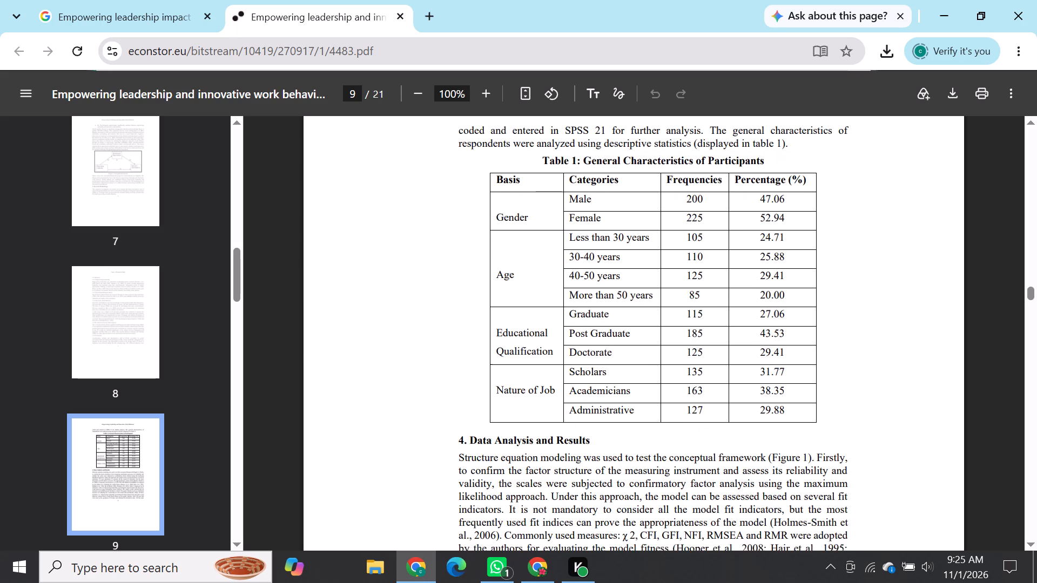
# Examine the Data Analysis and Results section and Table 2, the model fit indices for the three study variables.
pyautogui.scroll(-7, 579, 401)
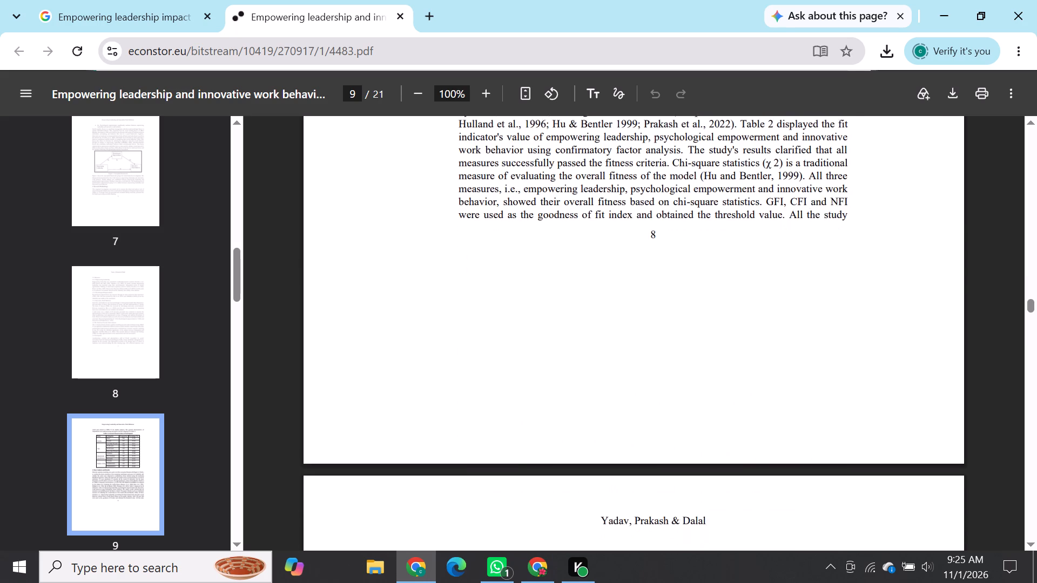
pyautogui.scroll(-2, 579, 401)
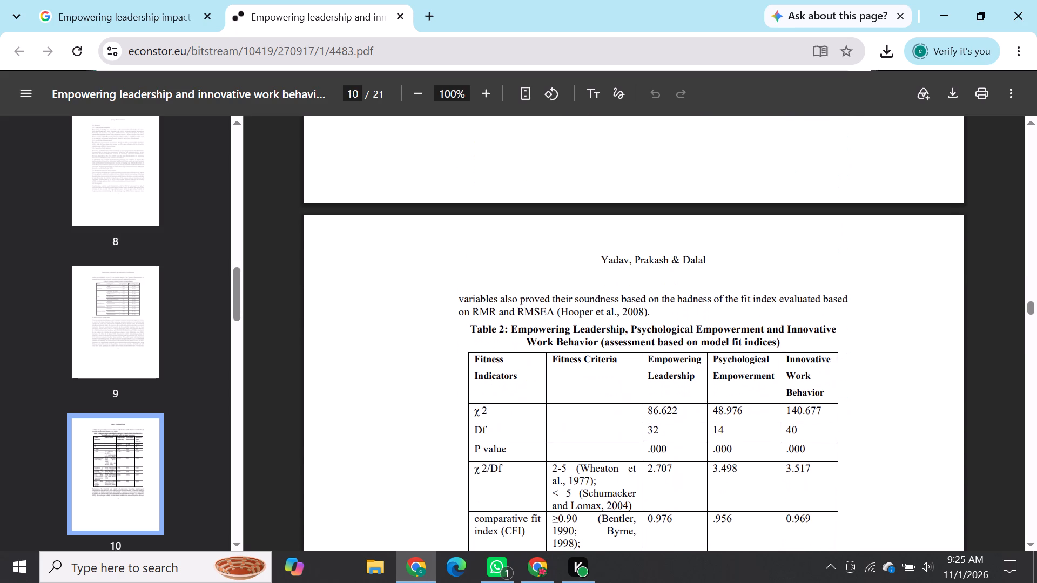
pyautogui.scroll(-1, 579, 401)
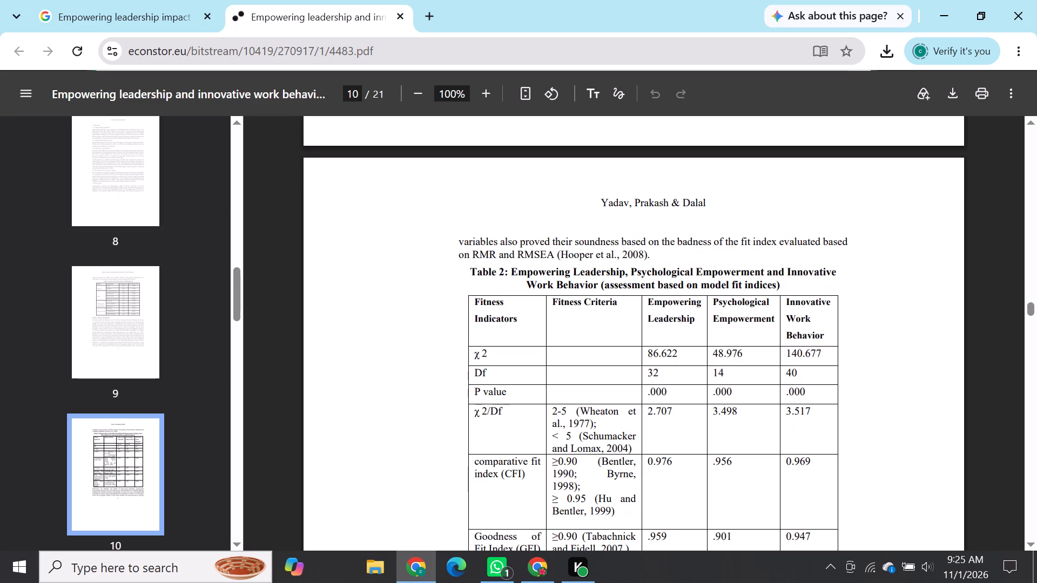
pyautogui.scroll(-1, 579, 401)
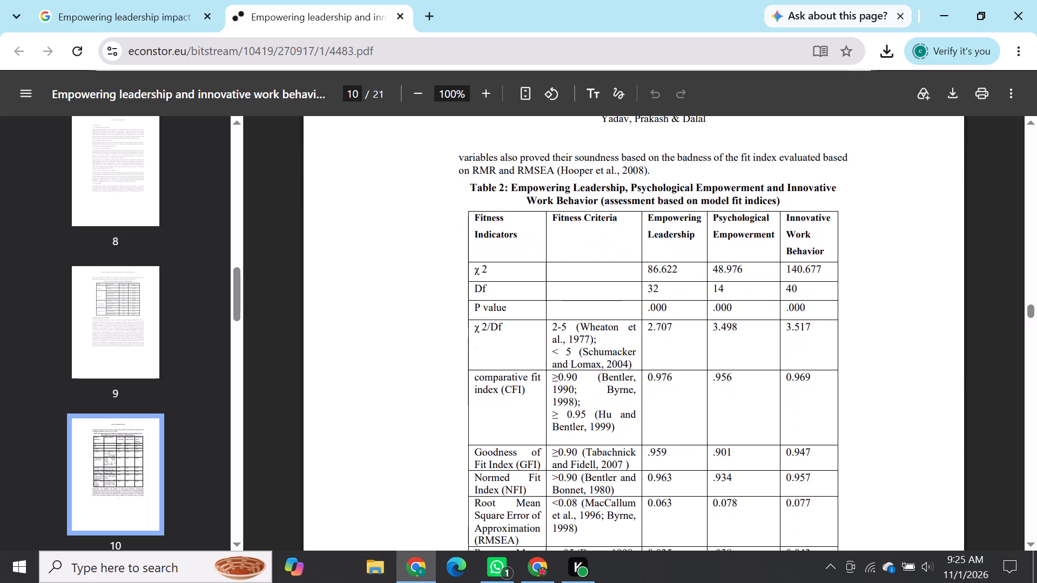
# Examine Table 3, Reliability and Validity Assessment, with the surrounding text on validity criteria and path analysis.
pyautogui.scroll(-6, 579, 401)
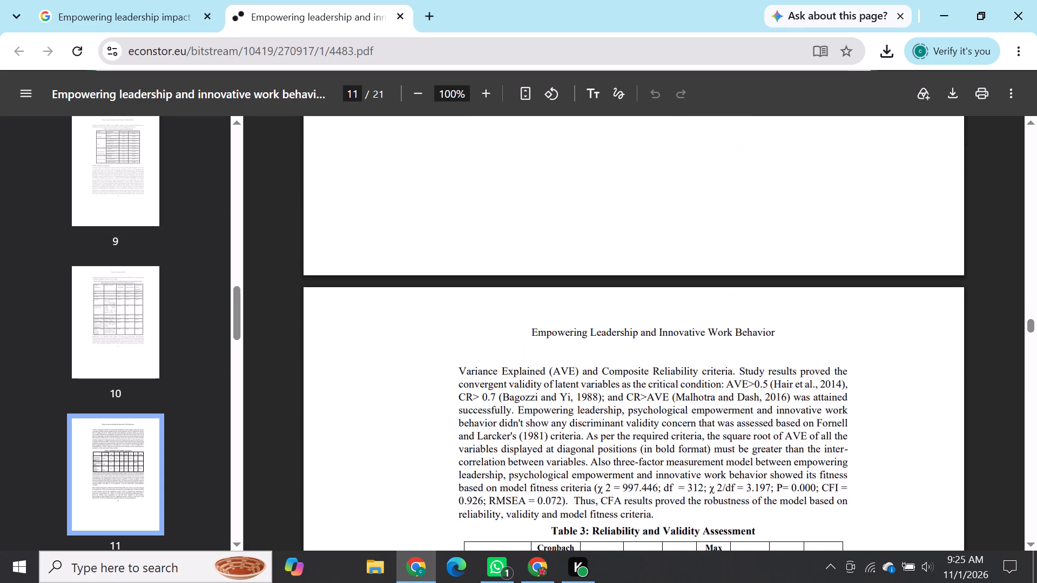
pyautogui.scroll(-4, 579, 401)
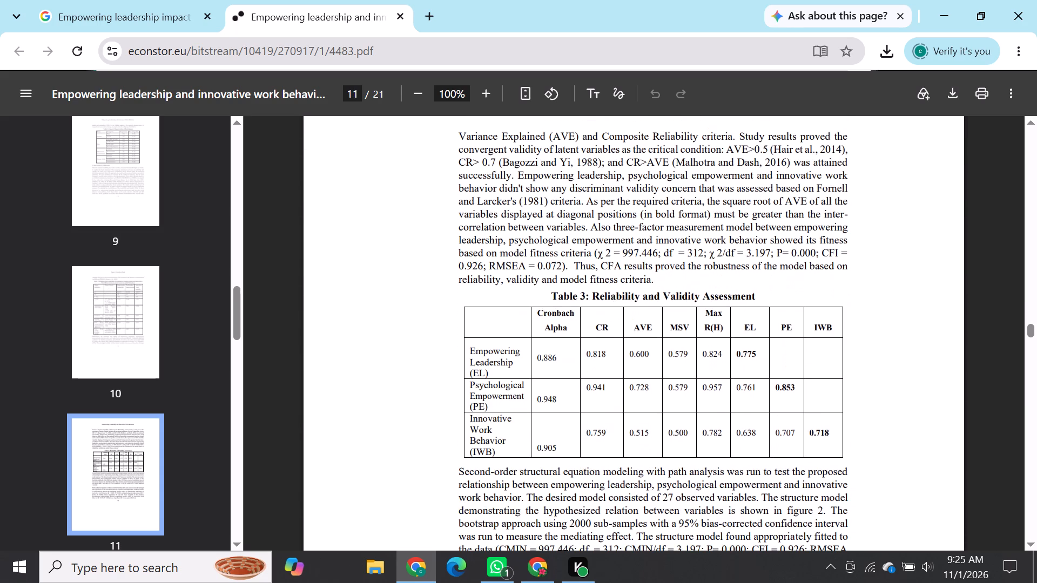
pyautogui.scroll(-1, 579, 401)
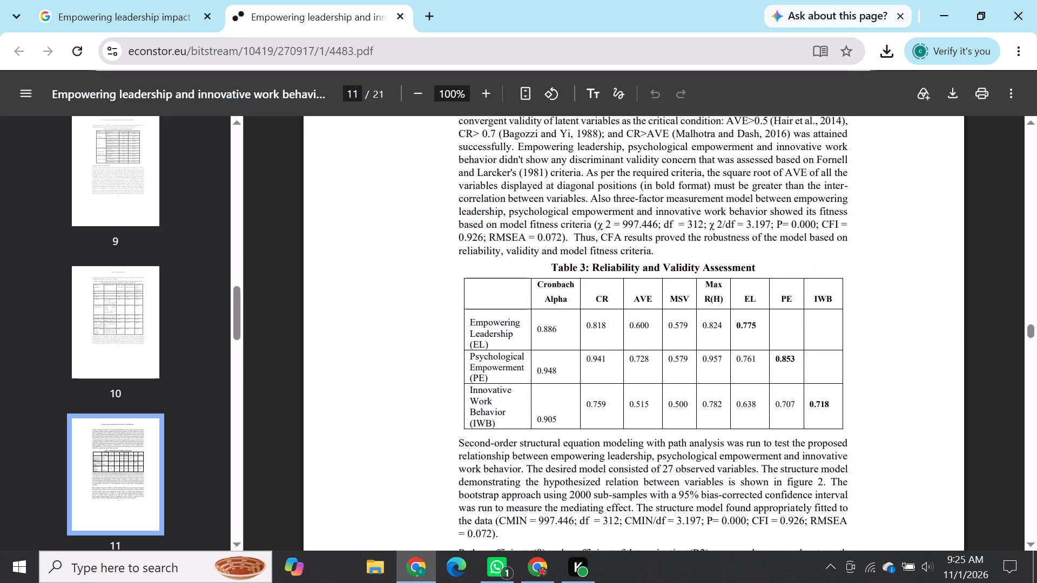
pyautogui.scroll(-2, 579, 401)
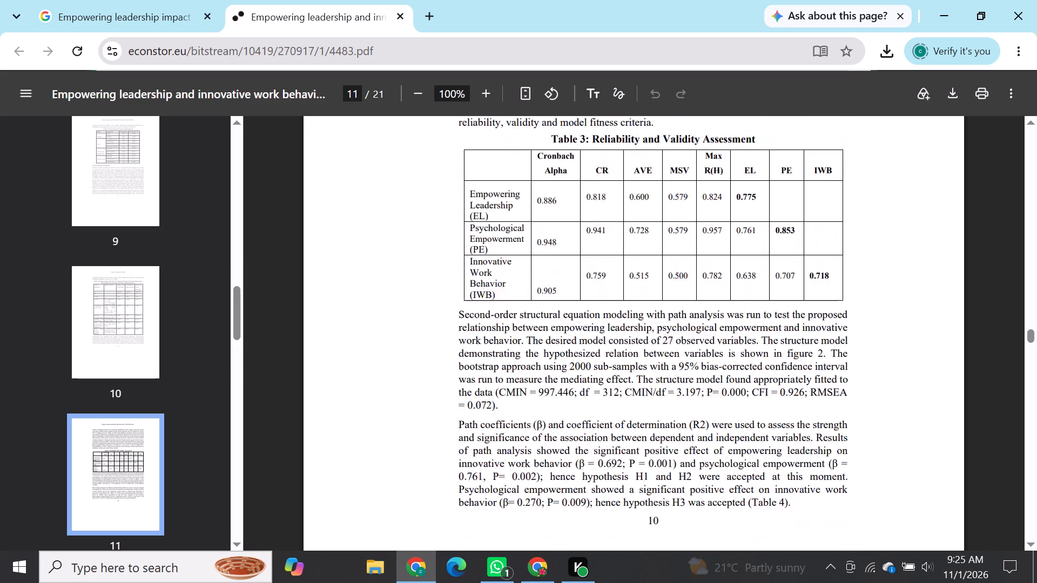
# Examine the bootstrap mediation results and the Figure 2 structural model diagram.
pyautogui.scroll(-3, 579, 401)
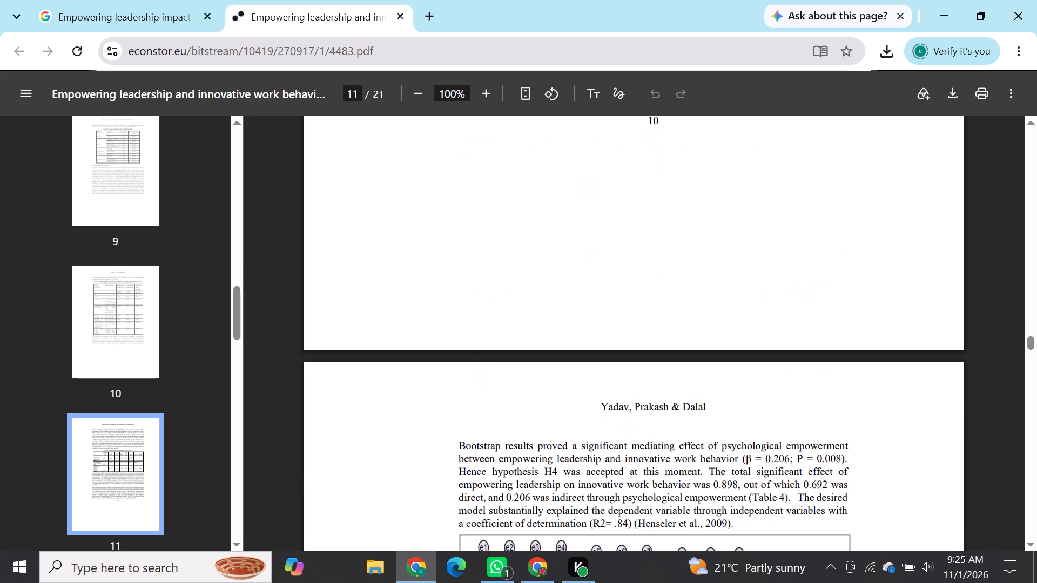
pyautogui.scroll(-2, 579, 401)
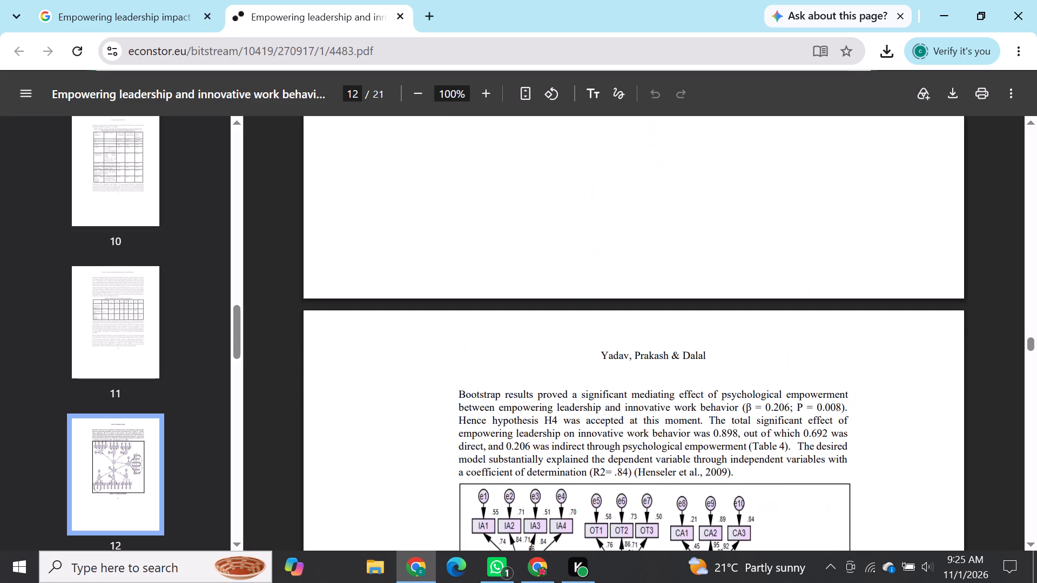
pyautogui.scroll(-4, 579, 401)
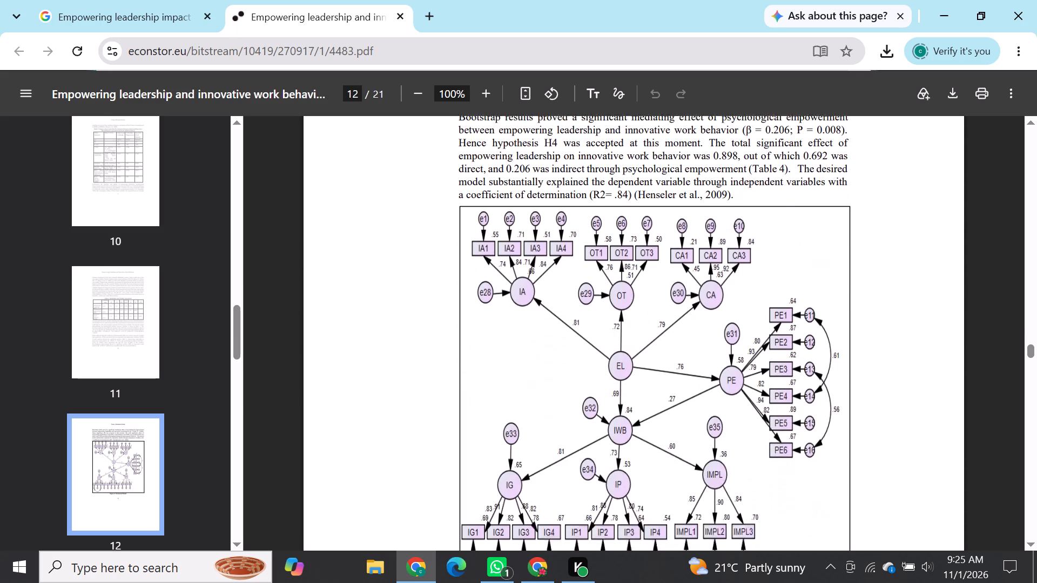
pyautogui.scroll(-3, 579, 401)
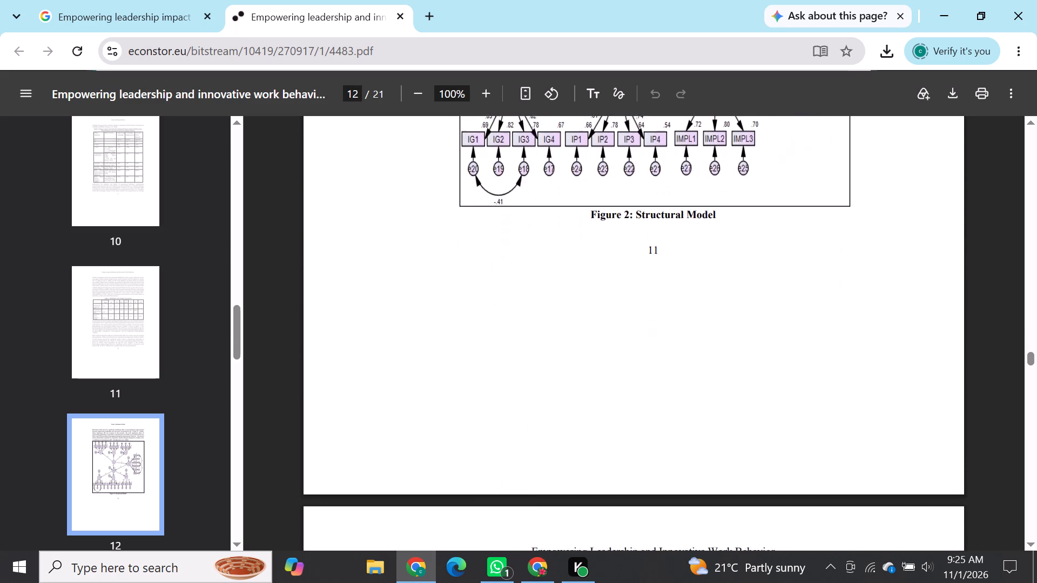
# Examine Table 4, Hypothesis Testing, and read how the Discussion section relates each hypothesis to earlier research.
pyautogui.scroll(-3, 579, 401)
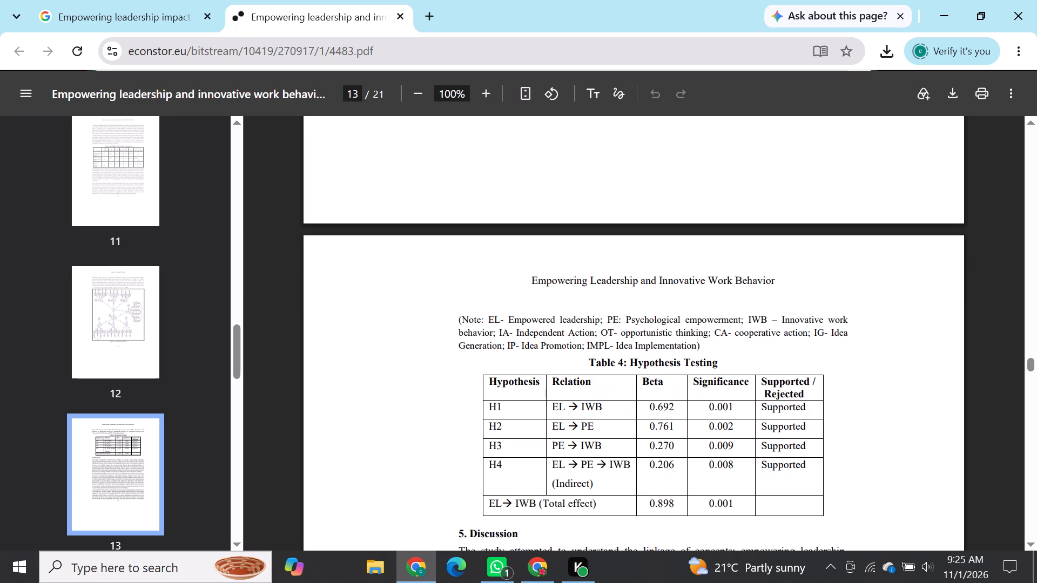
pyautogui.scroll(-2, 579, 401)
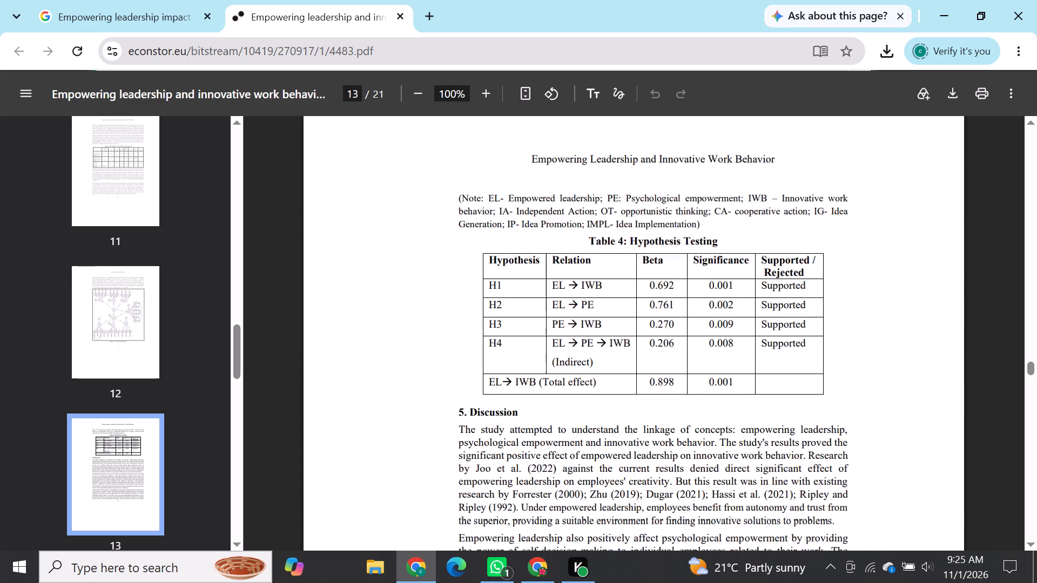
pyautogui.scroll(-1, 579, 401)
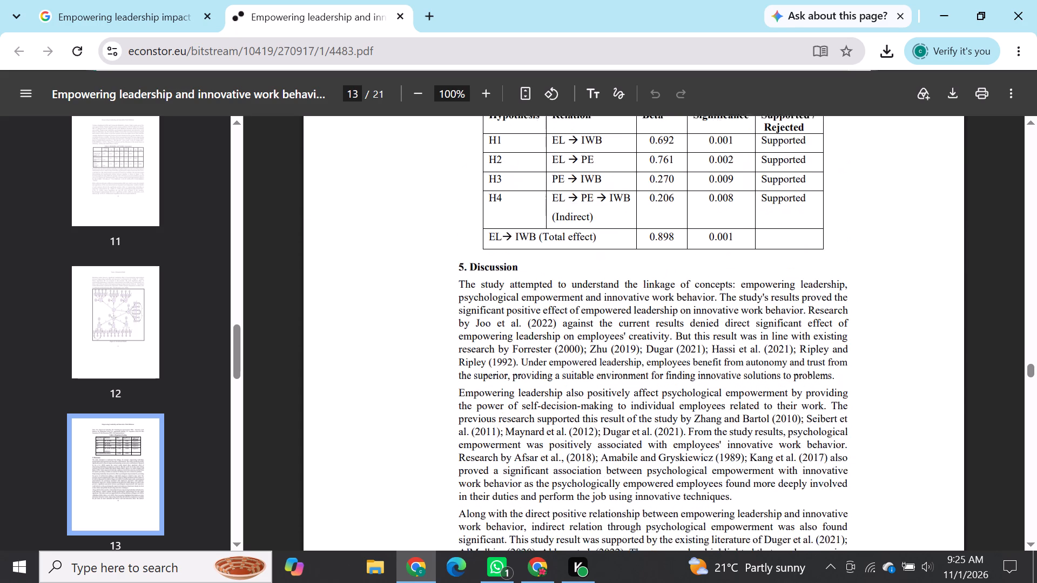
pyautogui.scroll(-6, 579, 401)
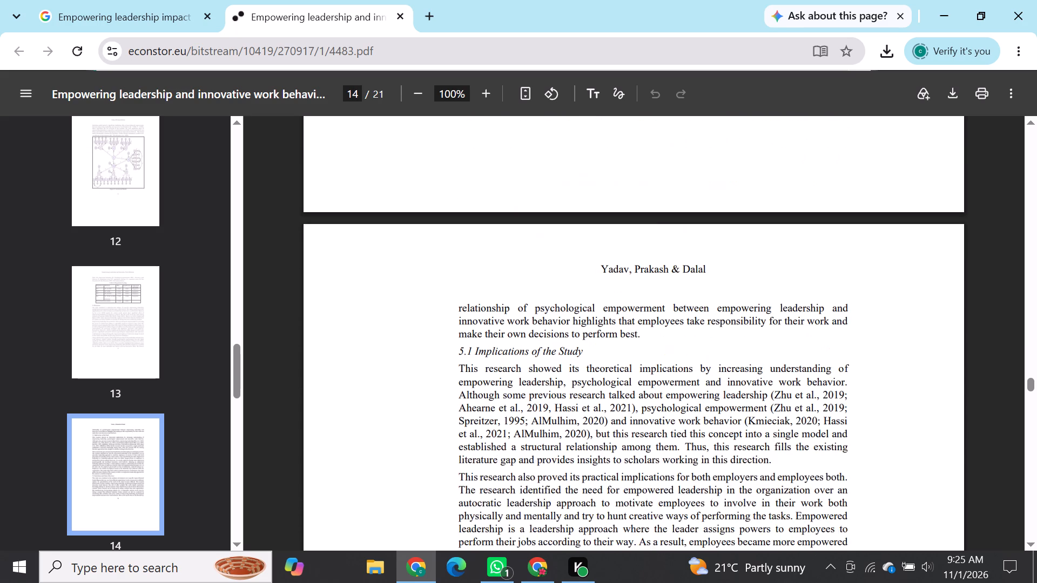
pyautogui.scroll(-1, 579, 401)
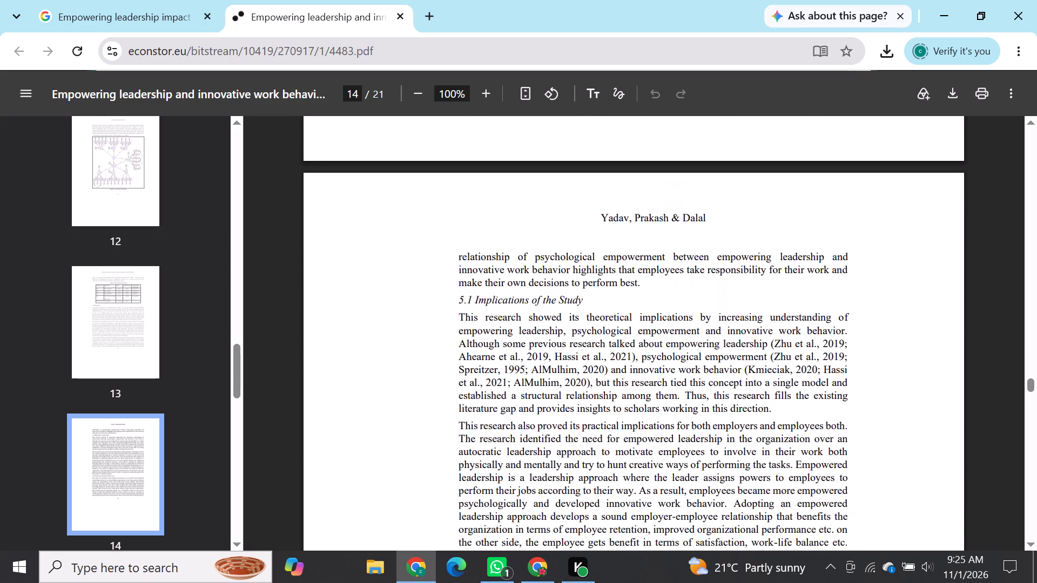
pyautogui.scroll(4, 579, 401)
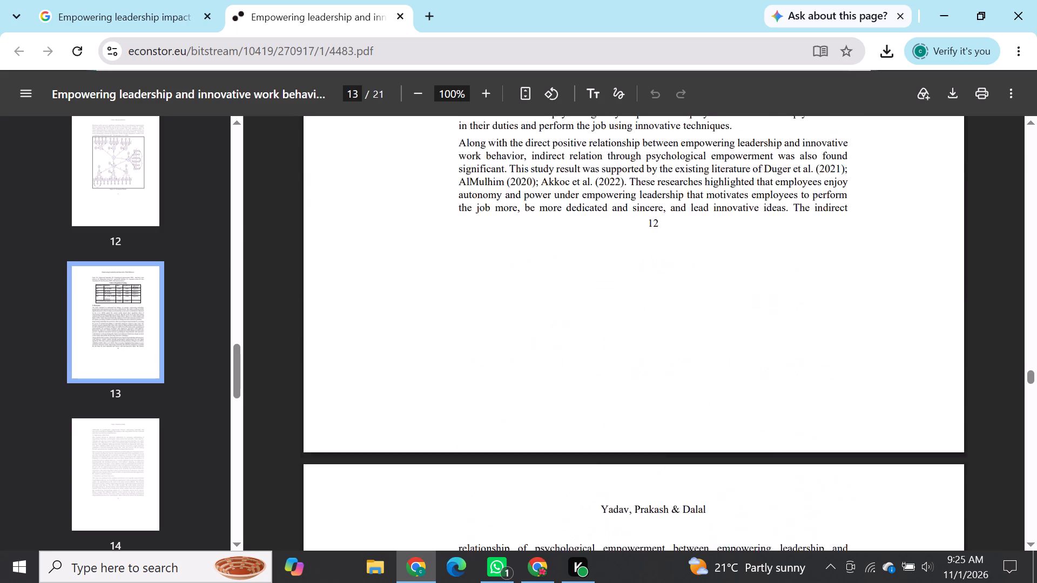
pyautogui.scroll(4, 579, 401)
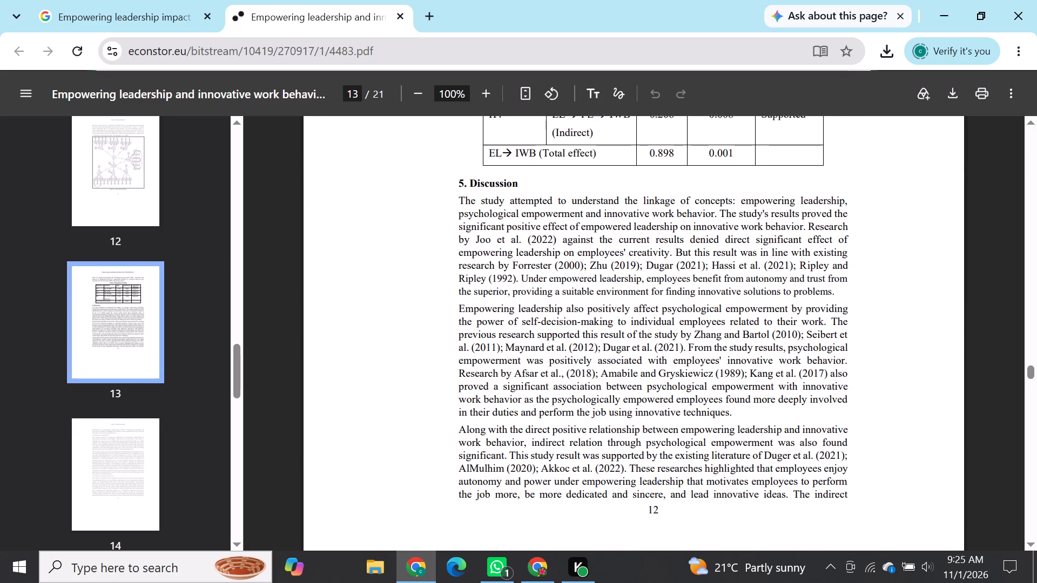
# Read sections 5.1 Implications of the Study and 5.2 Limitations and Future Directions, up to the start of the references.
pyautogui.scroll(-5, 579, 401)
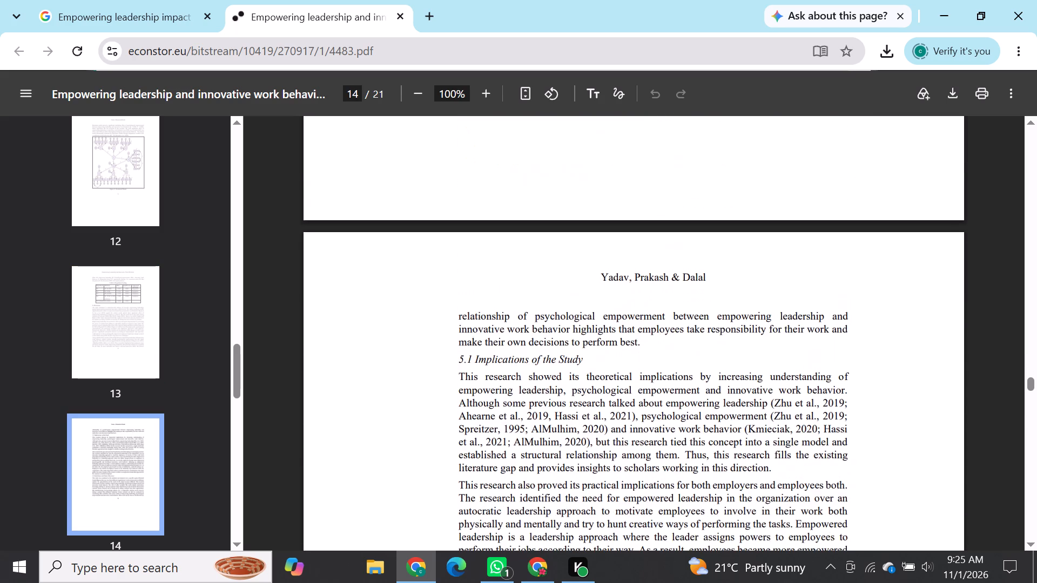
pyautogui.scroll(-4, 579, 401)
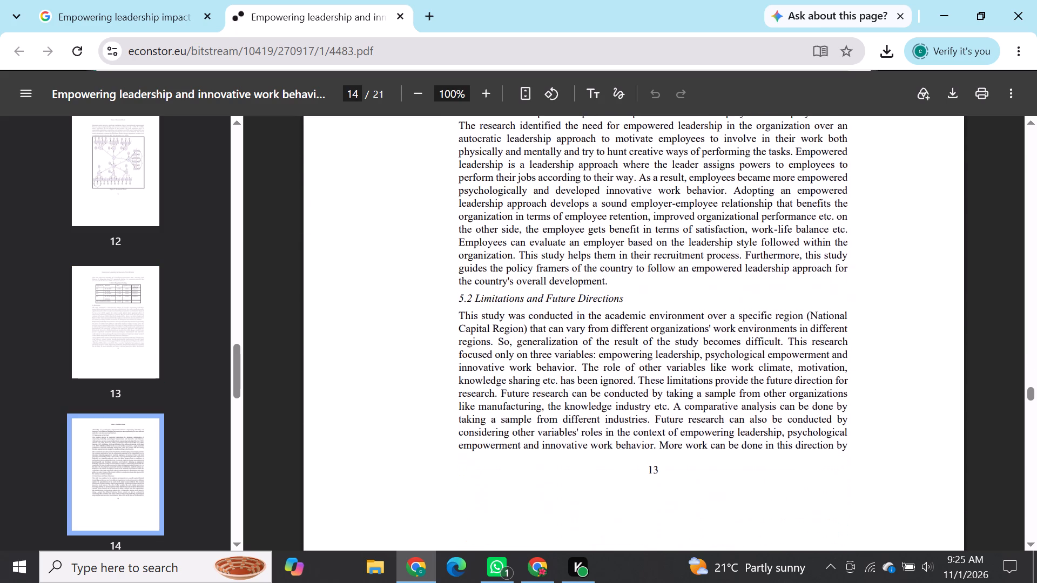
pyautogui.scroll(-3, 579, 401)
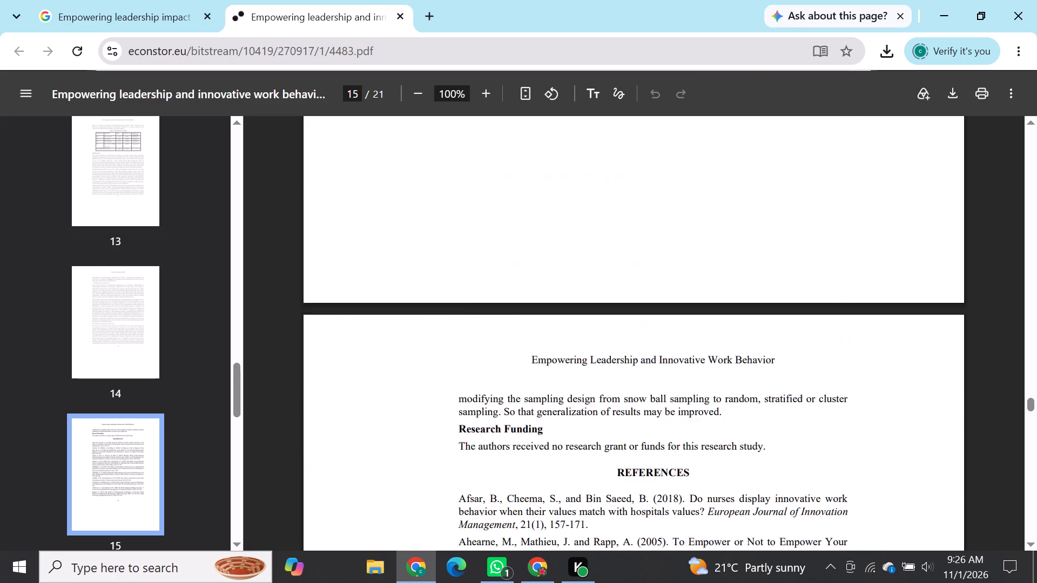
pyautogui.scroll(2, 579, 401)
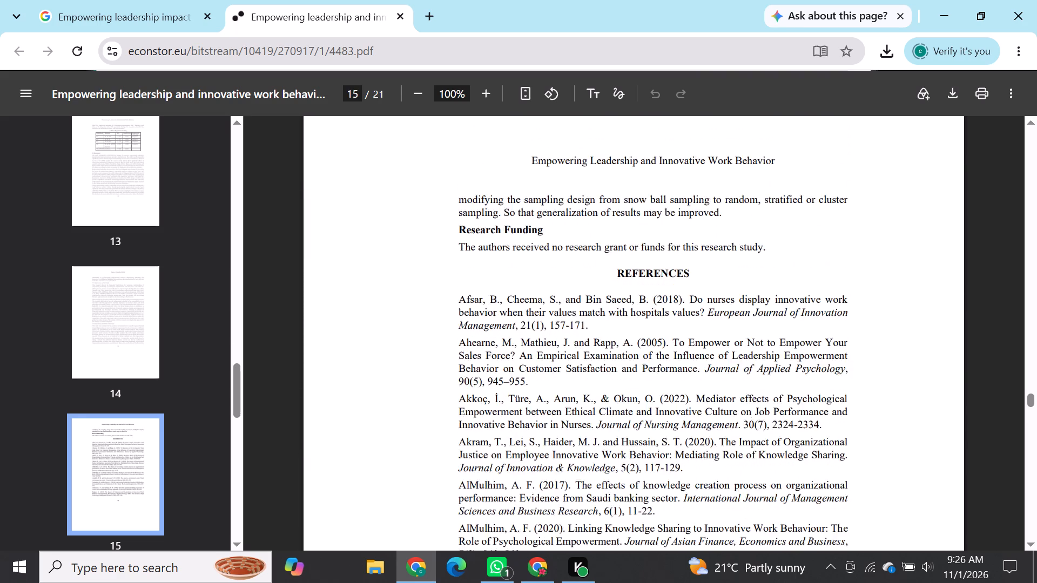
pyautogui.scroll(6, 579, 401)
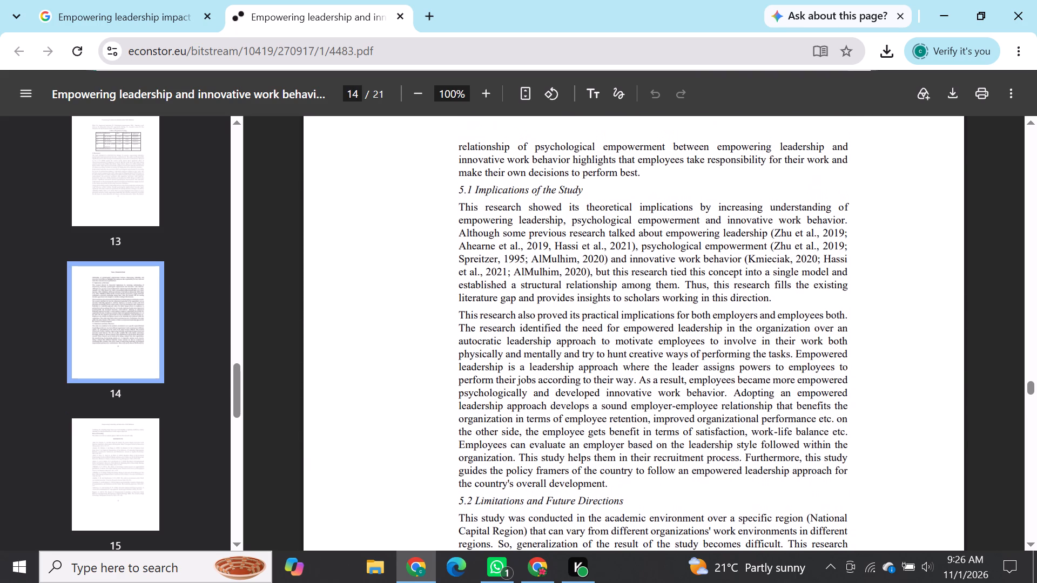
# Open the "empower conttt" Word document from the Documents folder in File Explorer.
pyautogui.doubleClick(382, 566)
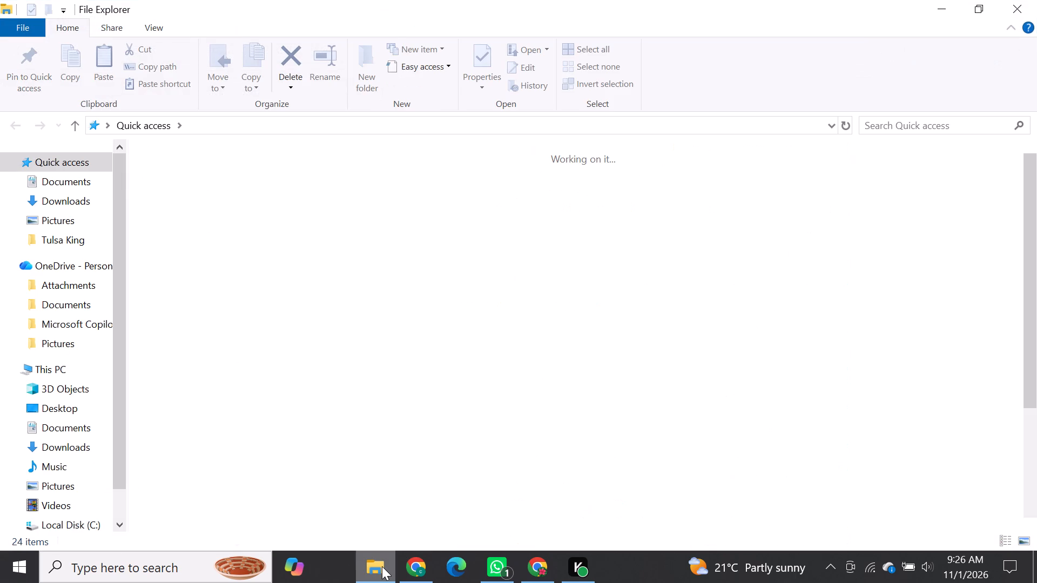
pyautogui.doubleClick(264, 209)
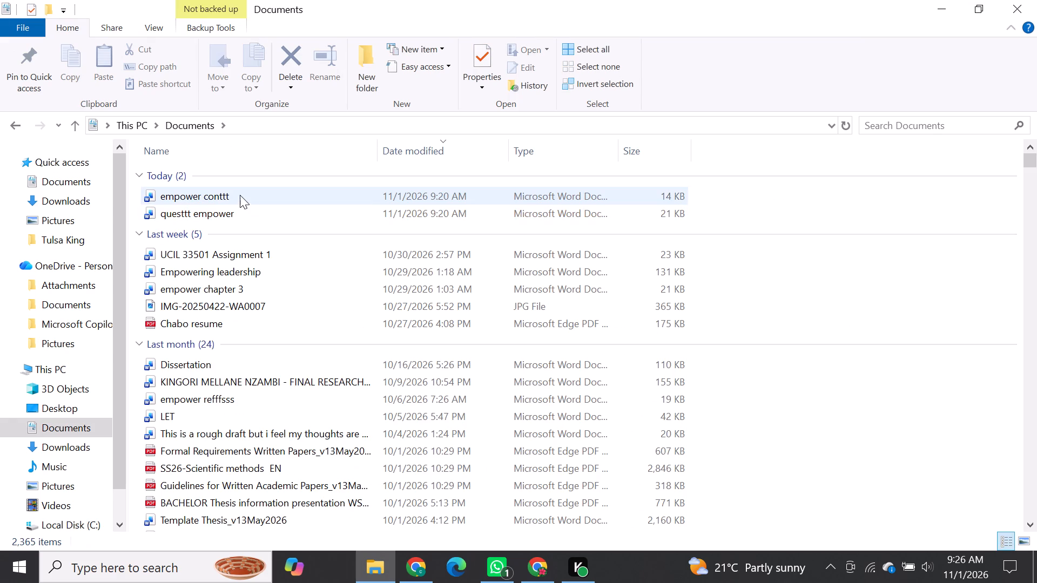
pyautogui.doubleClick(248, 198)
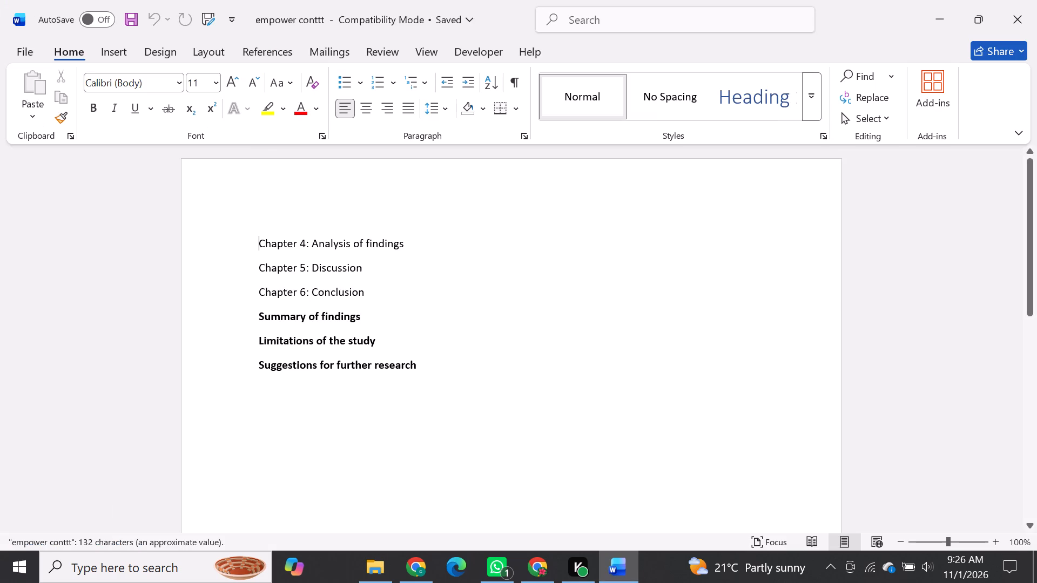
# Add the bold line "Implications of the study" directly below "Summary of findings" in the outline.
pyautogui.click(366, 316)
pyautogui.press('Return')
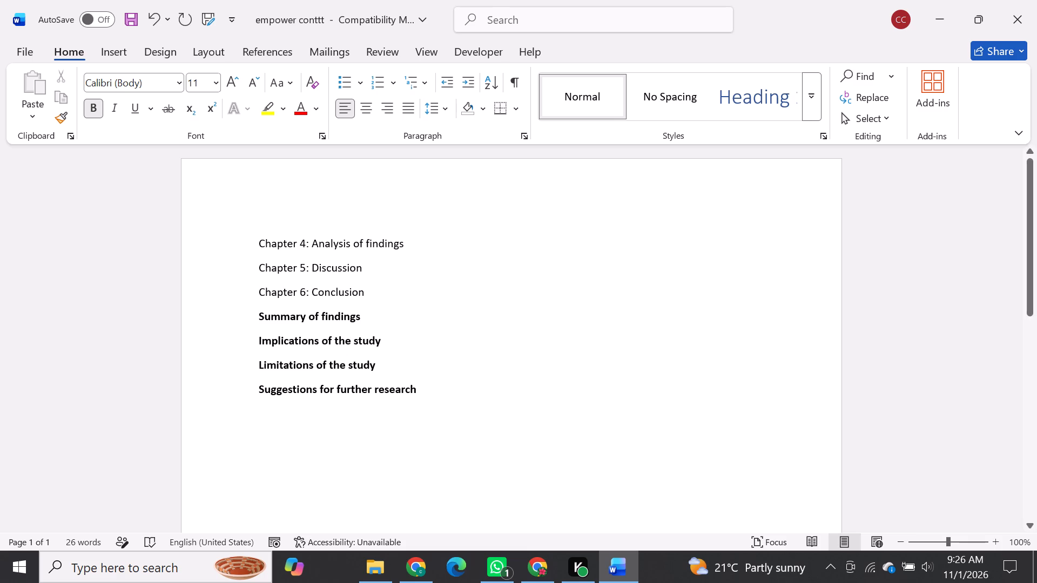
# Add the lines Hypothesis 1, Hypothesis 2, Hypothesis 3 and Hypothesis 4 below "Chapter 5: Discussion", each on its own line.
pyautogui.click(373, 271)
pyautogui.press('Return')
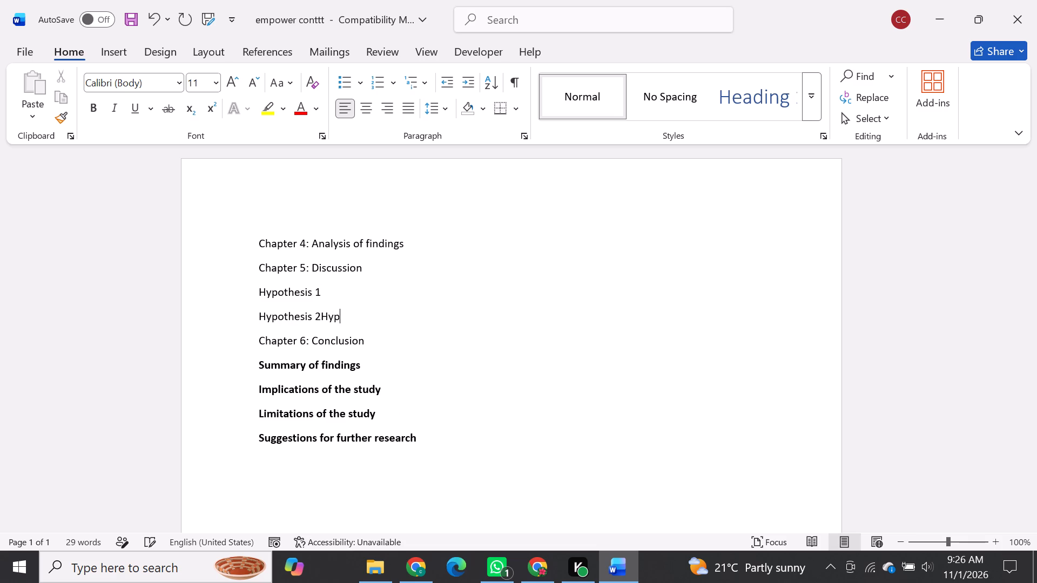
pyautogui.press('BackSpace')
pyautogui.press('BackSpace')
pyautogui.press('BackSpace')
pyautogui.press('BackSpace')
pyautogui.press('BackSpace')
pyautogui.press('BackSpace')
pyautogui.press('BackSpace')
pyautogui.press('BackSpace')
pyautogui.press('BackSpace')
pyautogui.press('Return')
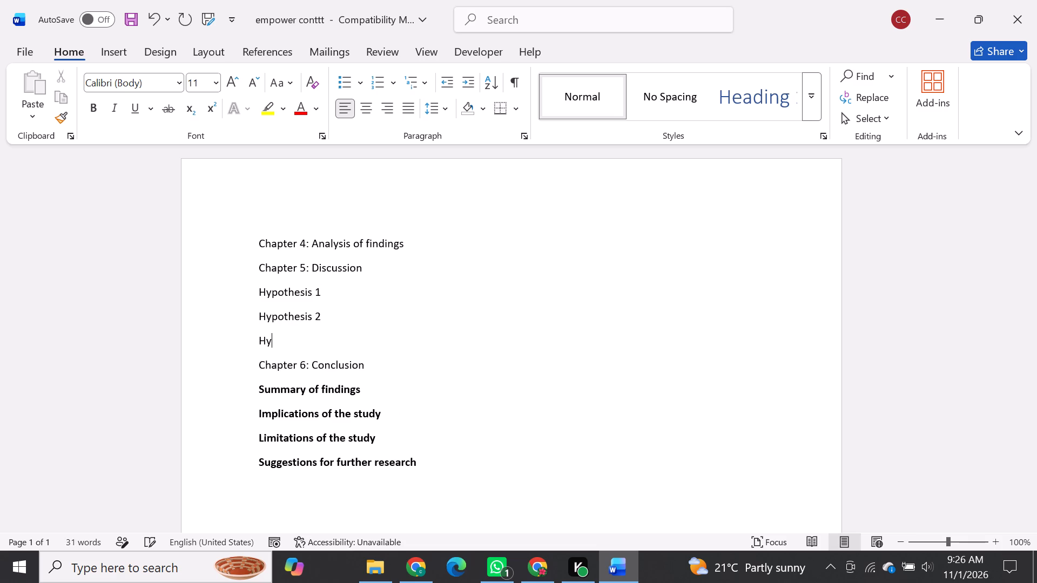
pyautogui.press('BackSpace')
pyautogui.write('is 3')
pyautogui.press('Return')
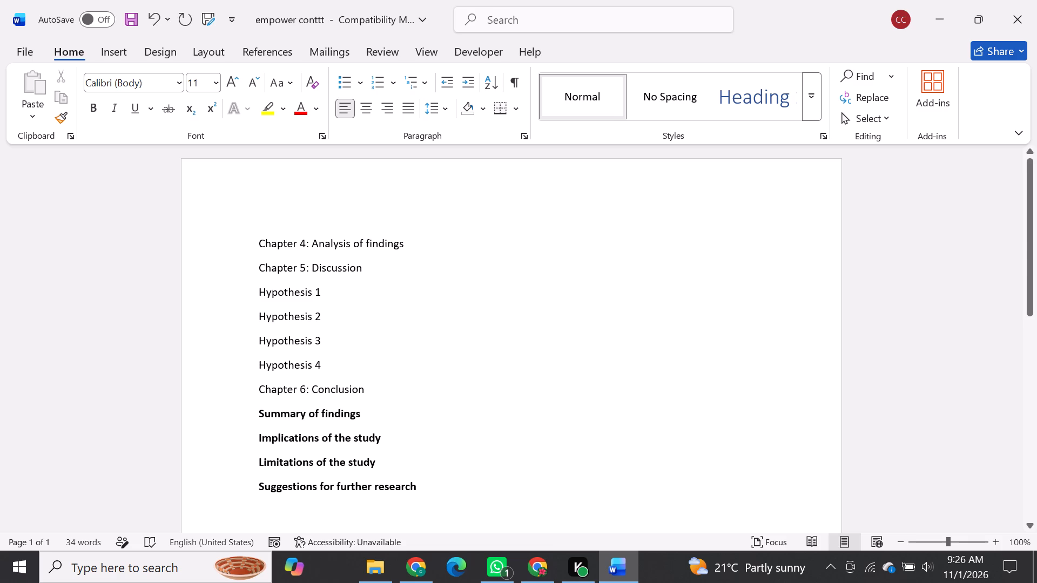
# Add the bold line "Recommendation" directly below "Implications of the study" in the Chapter 6 outline.
pyautogui.scroll(-2, 400, 423)
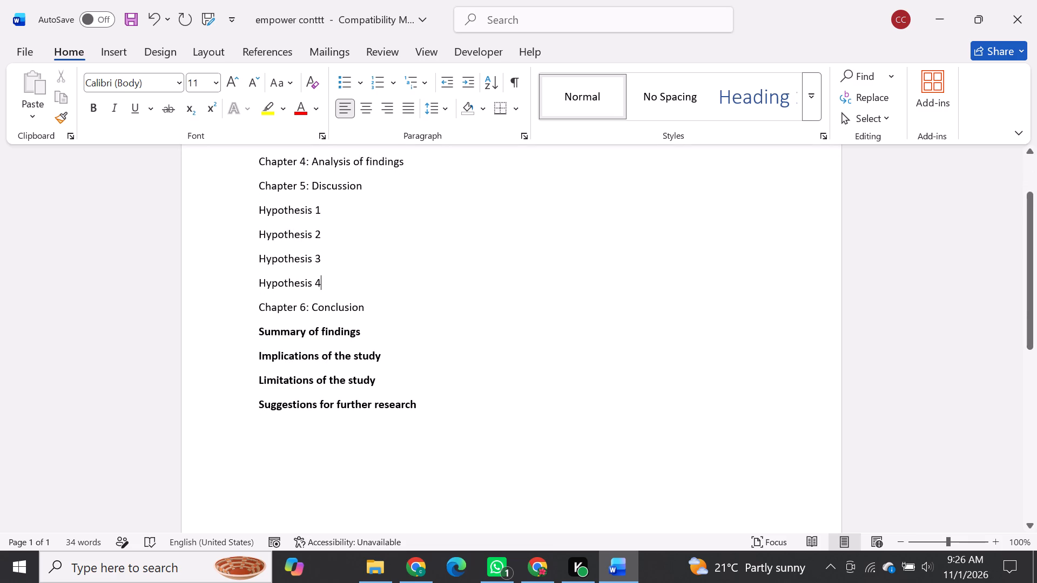
pyautogui.click(391, 360)
pyautogui.press('Return')
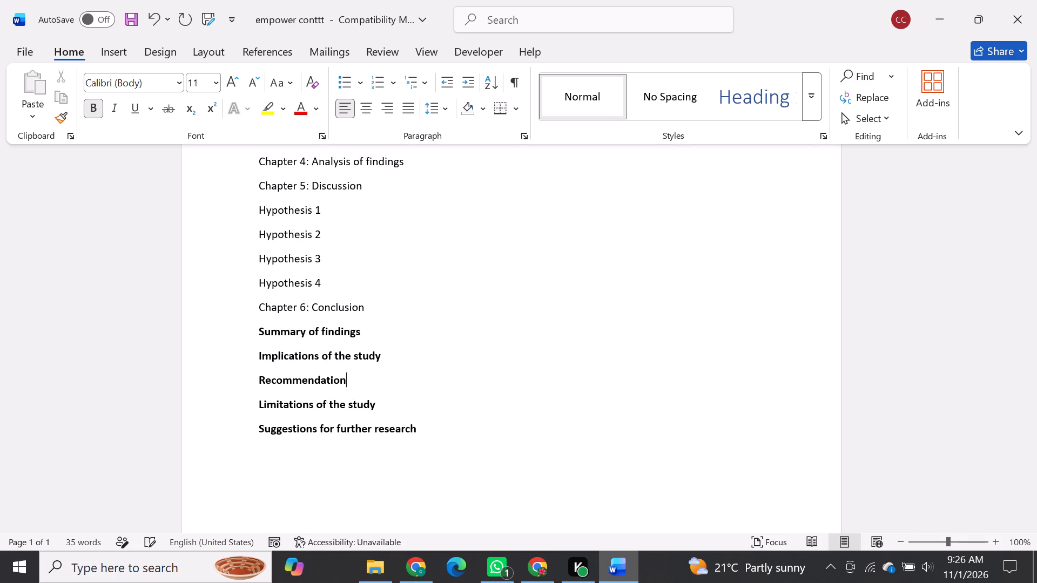
# Make the four lines Hypothesis 1 to Hypothesis 4 under "Chapter 5: Discussion" bold.
pyautogui.moveTo(333, 286); pyautogui.dragTo(299, 260)
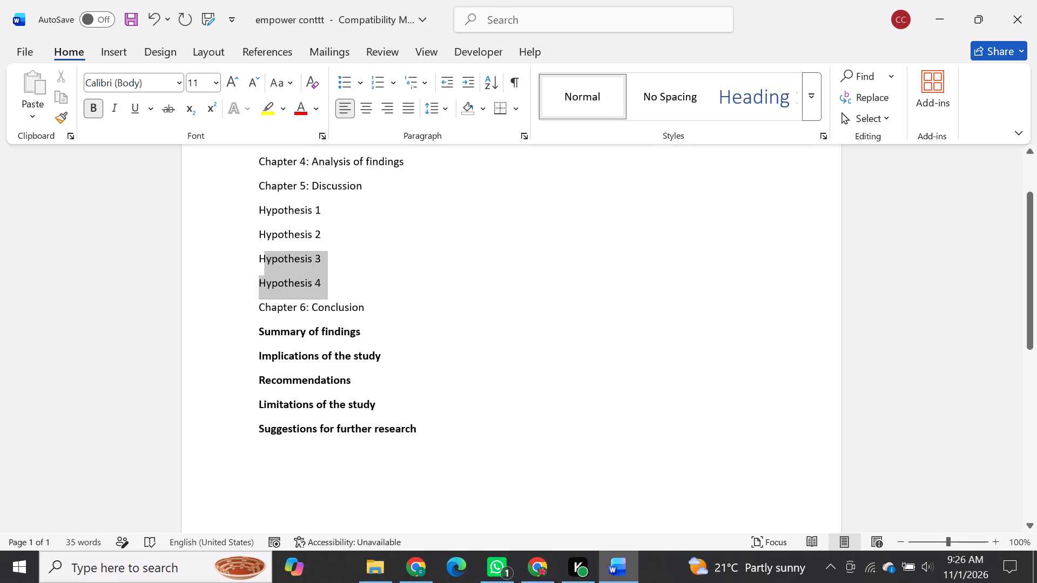
pyautogui.moveTo(299, 260); pyautogui.dragTo(264, 221)
pyautogui.hotkey('ctrl', 'b')
pyautogui.click(368, 257)
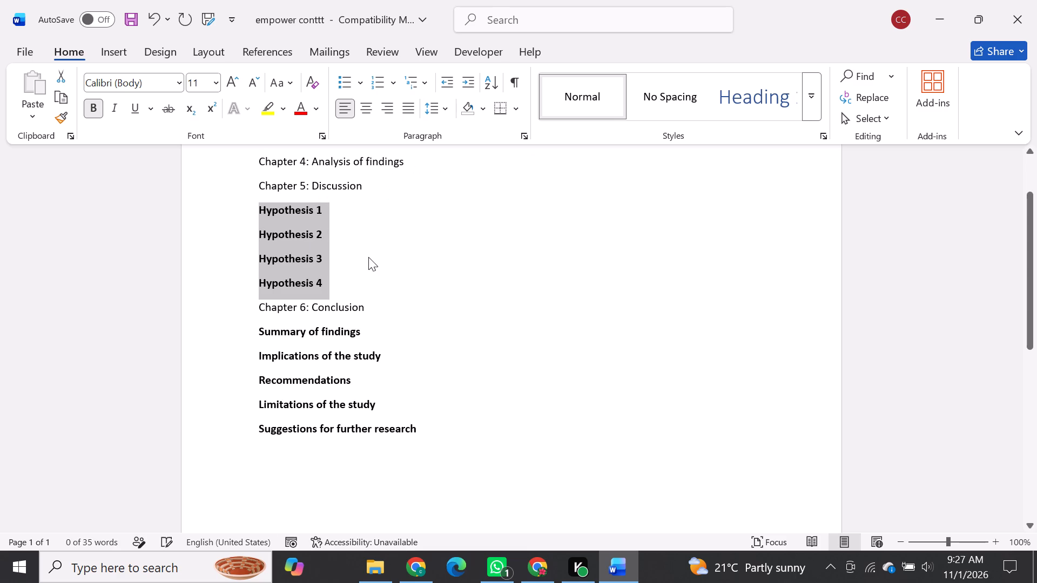
# Add the lines "Descriptive statistics", "Correlation analysis" and "Regression analysis" below "Chapter 4: Analysis of findings", each on its own line.
pyautogui.scroll(1, 368, 257)
pyautogui.click(415, 213)
pyautogui.press('Return')
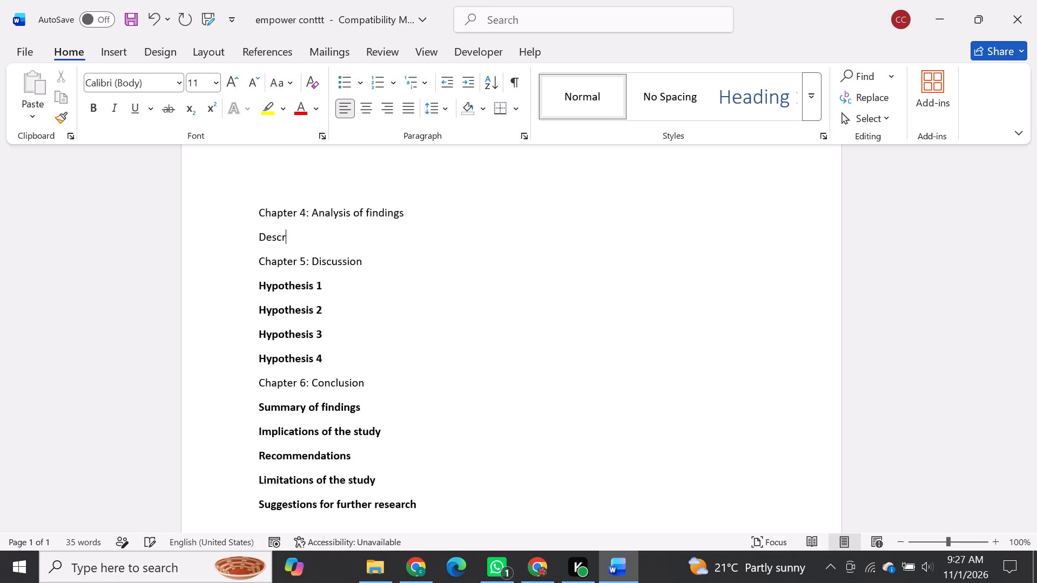
pyautogui.press('BackSpace')
pyautogui.press('BackSpace')
pyautogui.press('BackSpace')
pyautogui.write('to')
pyautogui.press('BackSpace')
pyautogui.write('istics')
pyautogui.press('space')
pyautogui.press('Return')
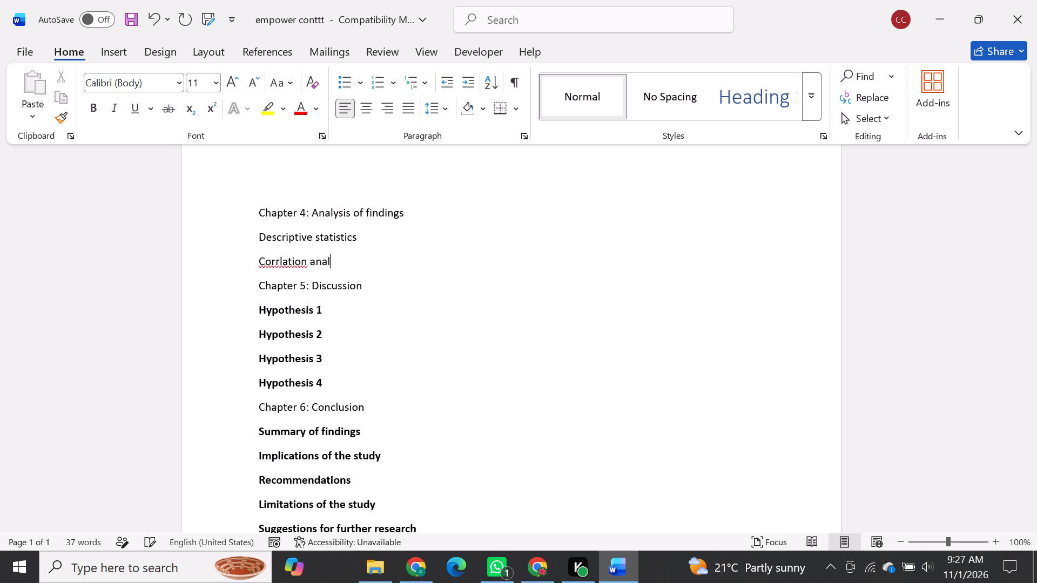
pyautogui.press('Return')
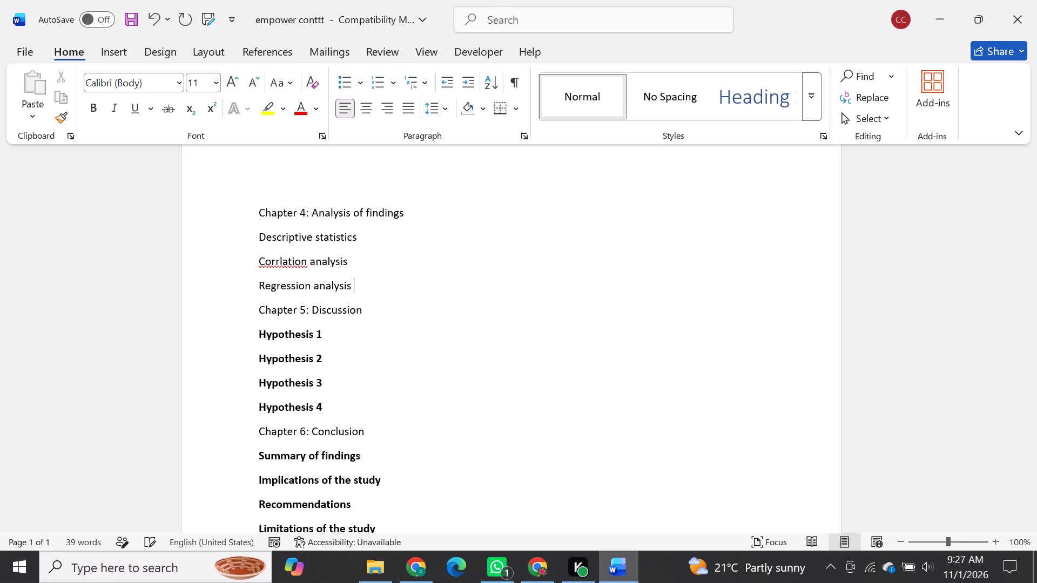
pyautogui.click(279, 261)
pyautogui.press('e')
# Make the three analysis lines from "Descriptive statistics" to "Regression analysis" under Chapter 4 bold.
pyautogui.moveTo(352, 284); pyautogui.dragTo(272, 245)
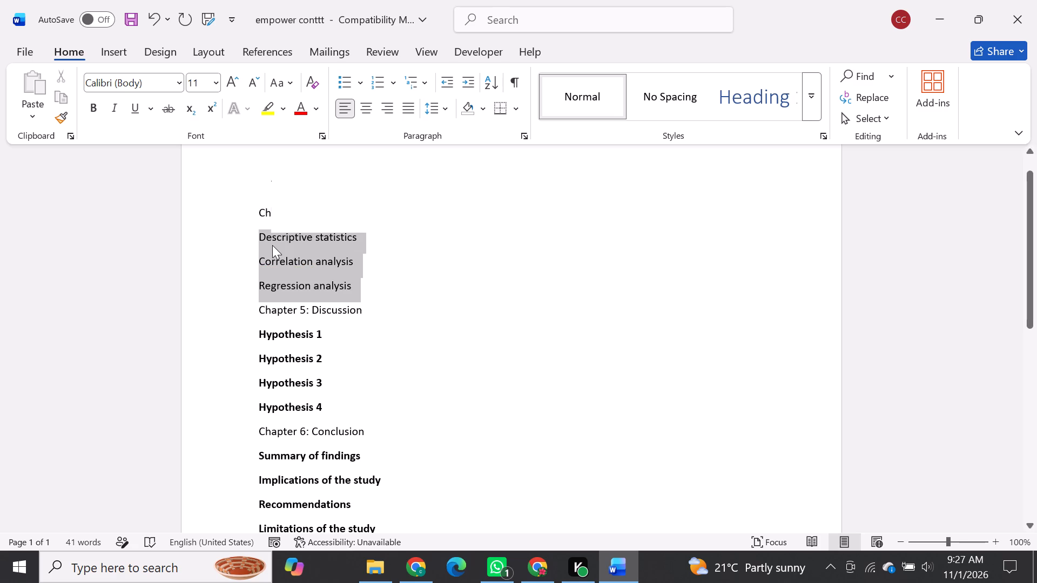
pyautogui.hotkey('ctrl', 'b')
pyautogui.click(368, 287)
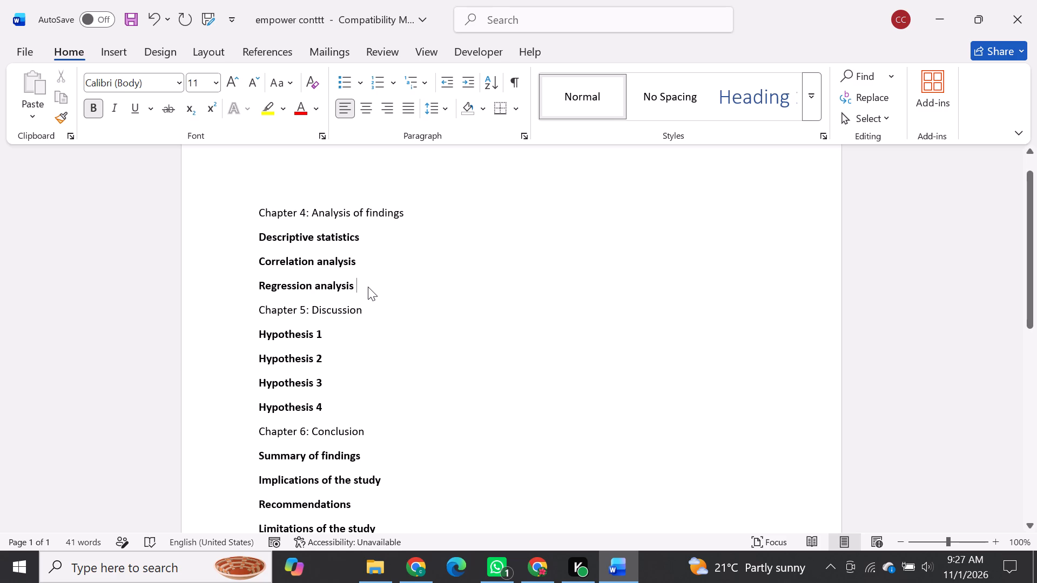
pyautogui.press('Return')
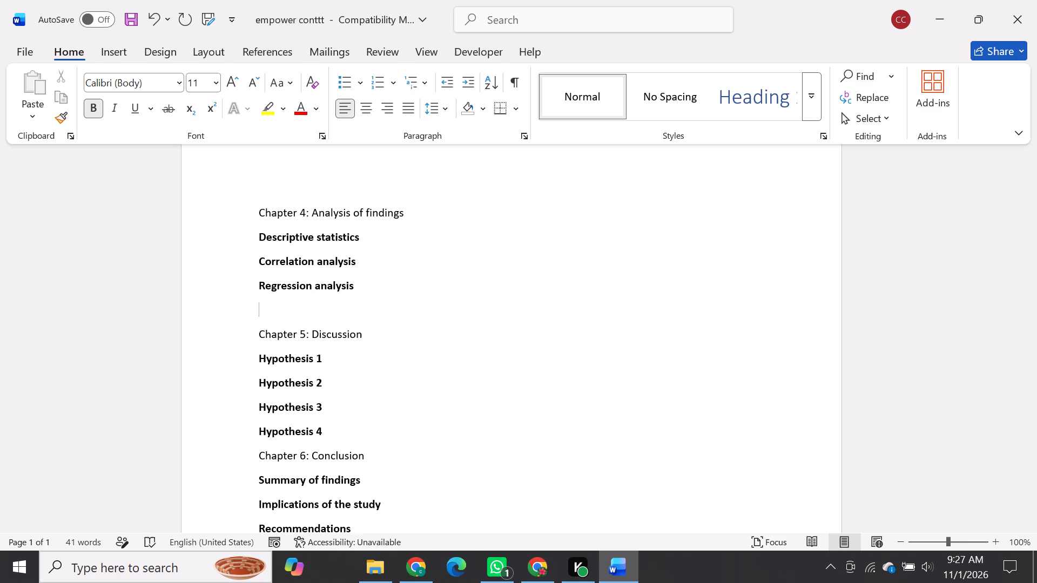
pyautogui.press('BackSpace')
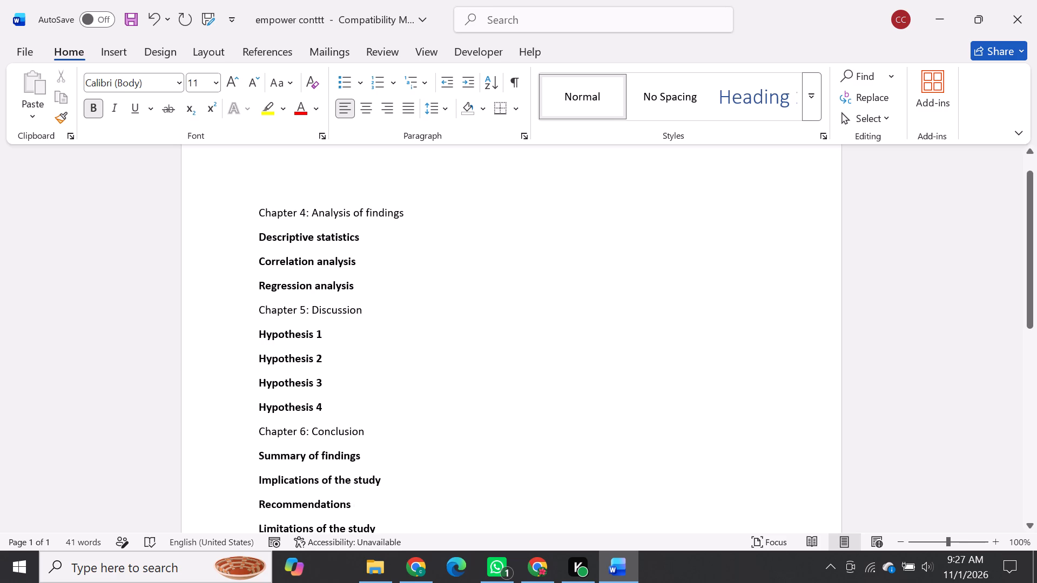
# Save the "empower conttt" document and close it.
pyautogui.hotkey('ctrl', 's')
pyautogui.click(1031, 17)
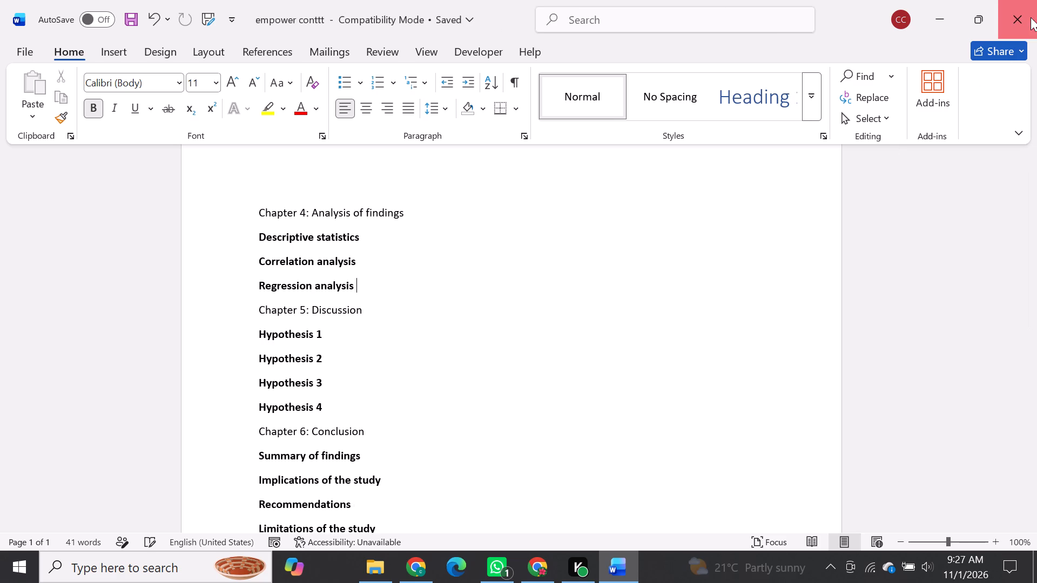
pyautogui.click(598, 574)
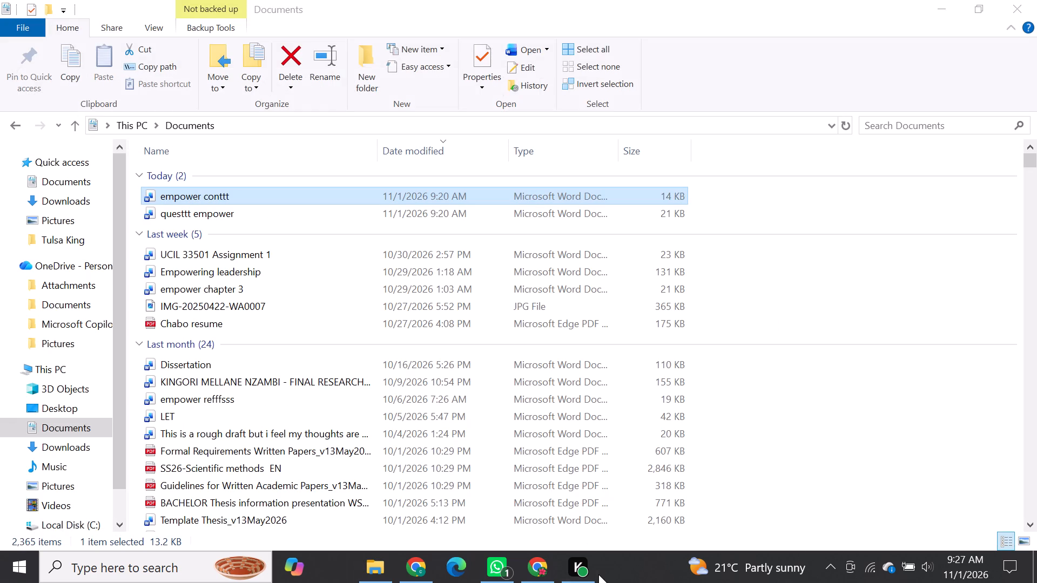